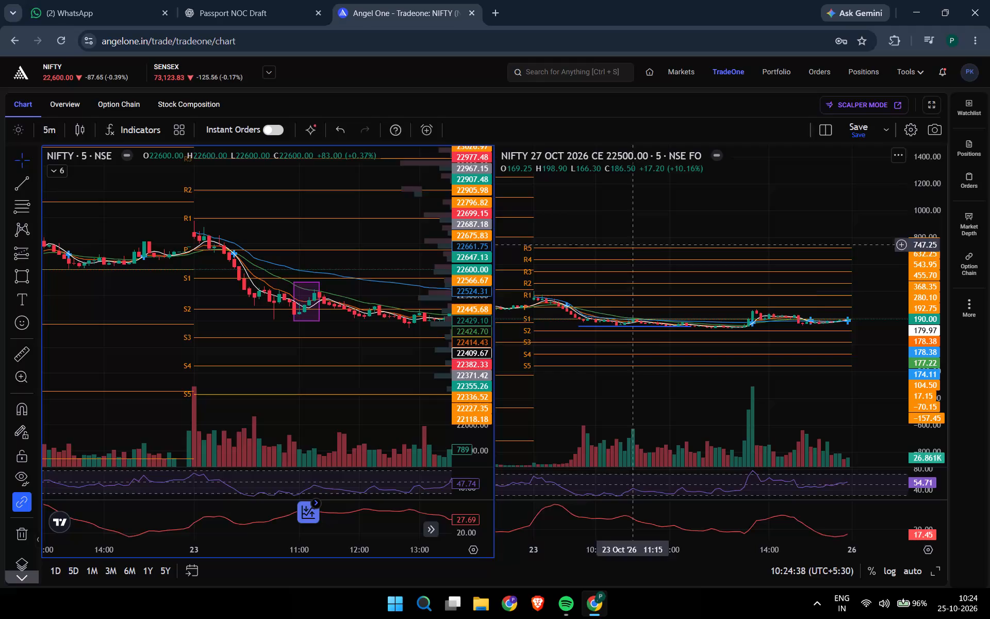
Switch the two-chart layout to a single chart showing only NIFTY.
click(352, 351)
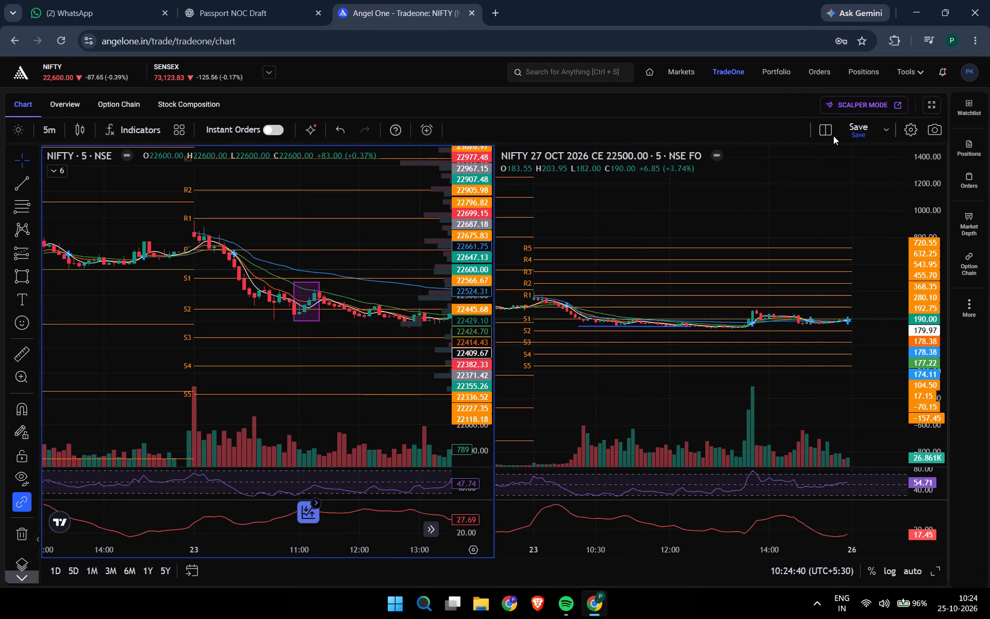
click(832, 136)
click(806, 160)
click(789, 301)
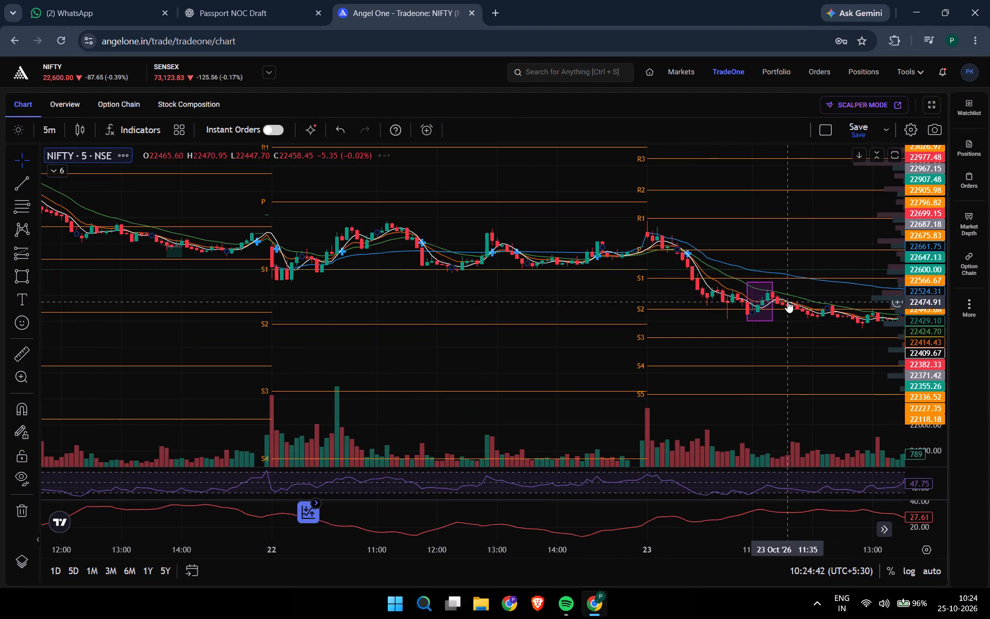
Examine the 23 Oct price action on the NIFTY 5-minute chart at closer range, around the purple rectangle.
click(691, 340)
scroll(928, 271, up, 9)
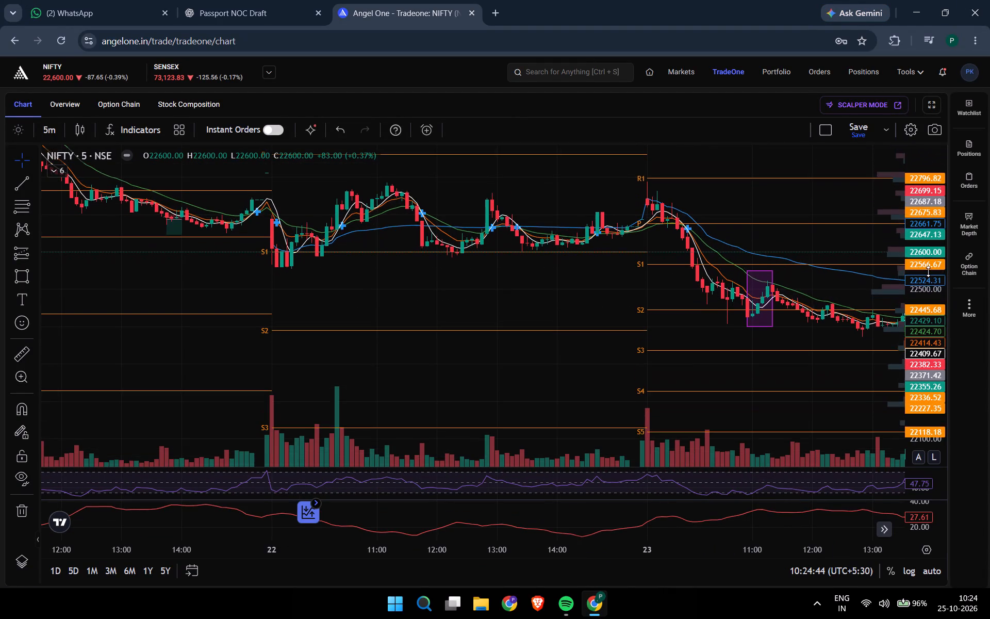
scroll(928, 271, up, 7)
drag(673, 339, 557, 342)
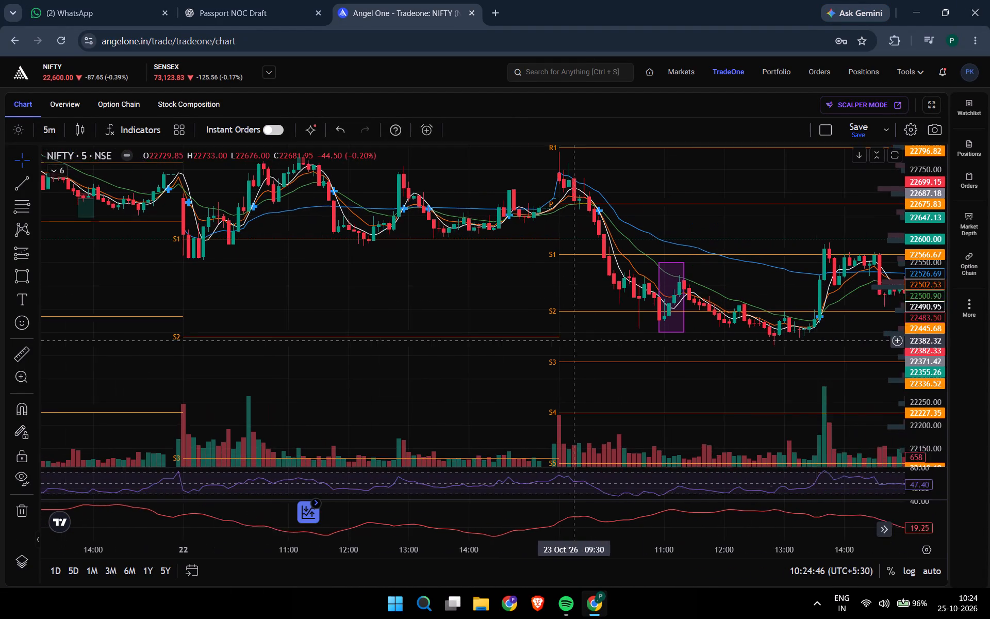
drag(557, 342, 556, 343)
click(620, 337)
scroll(620, 337, up, 5)
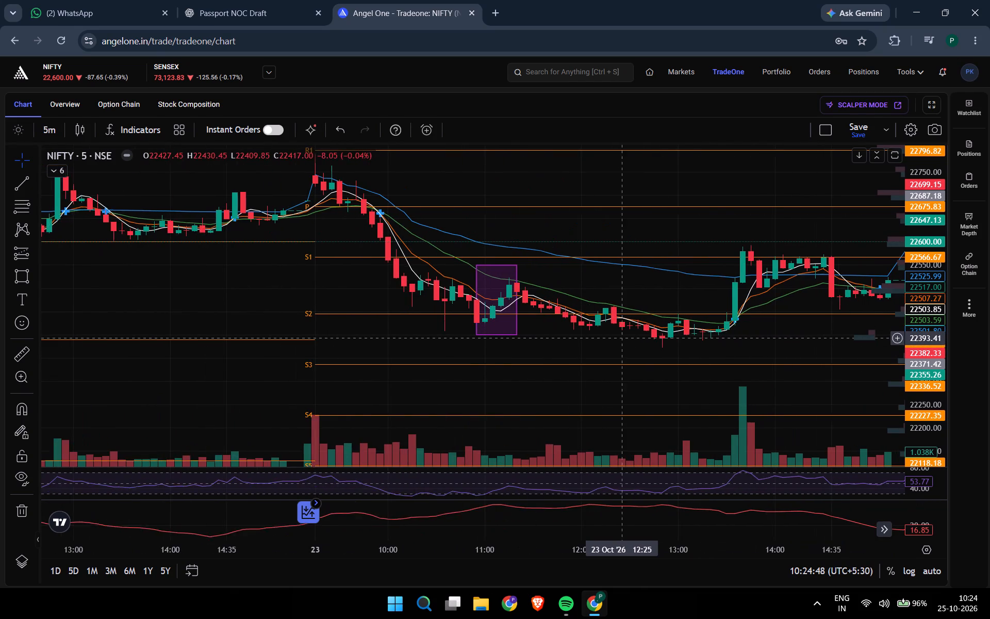
scroll(620, 337, up, 2)
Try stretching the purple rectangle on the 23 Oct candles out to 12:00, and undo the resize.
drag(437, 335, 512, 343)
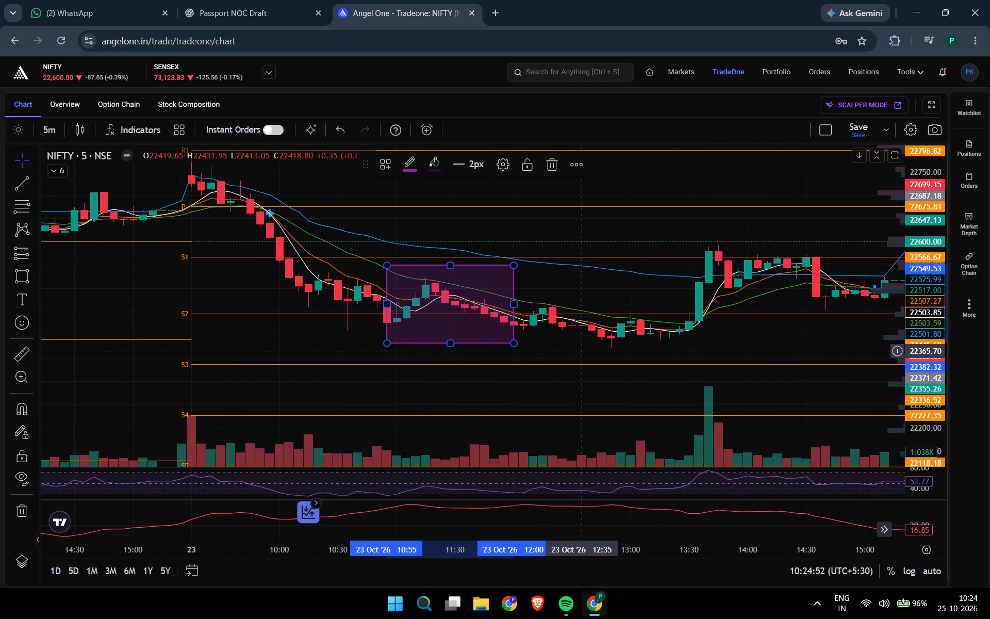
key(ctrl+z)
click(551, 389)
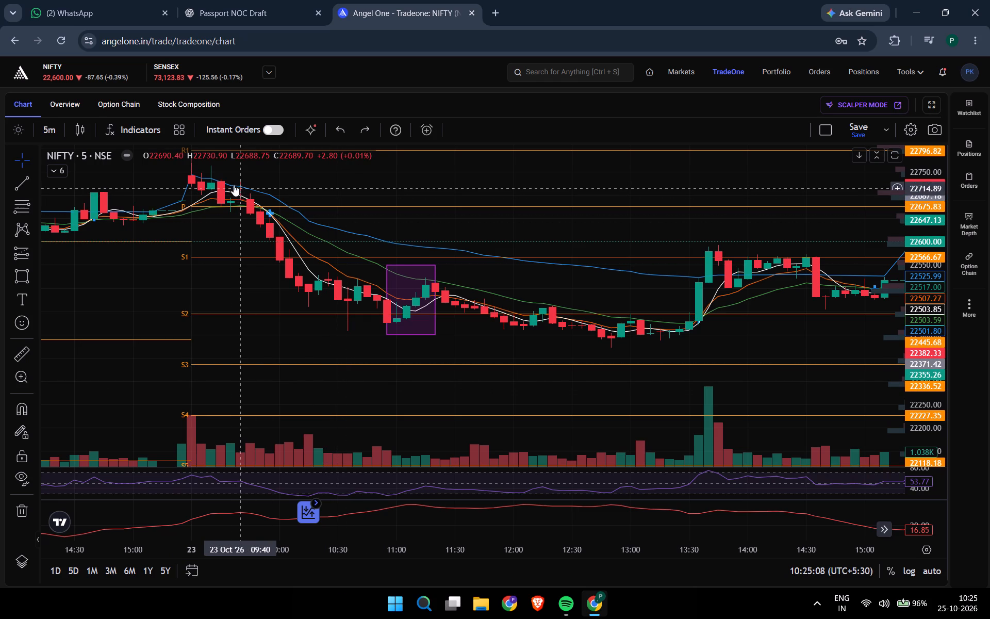
Draw a rectangle over the 23 Oct morning sell-off, spanning 09:40 to 10:20, from about 22720 down to just above S2.
click(17, 274)
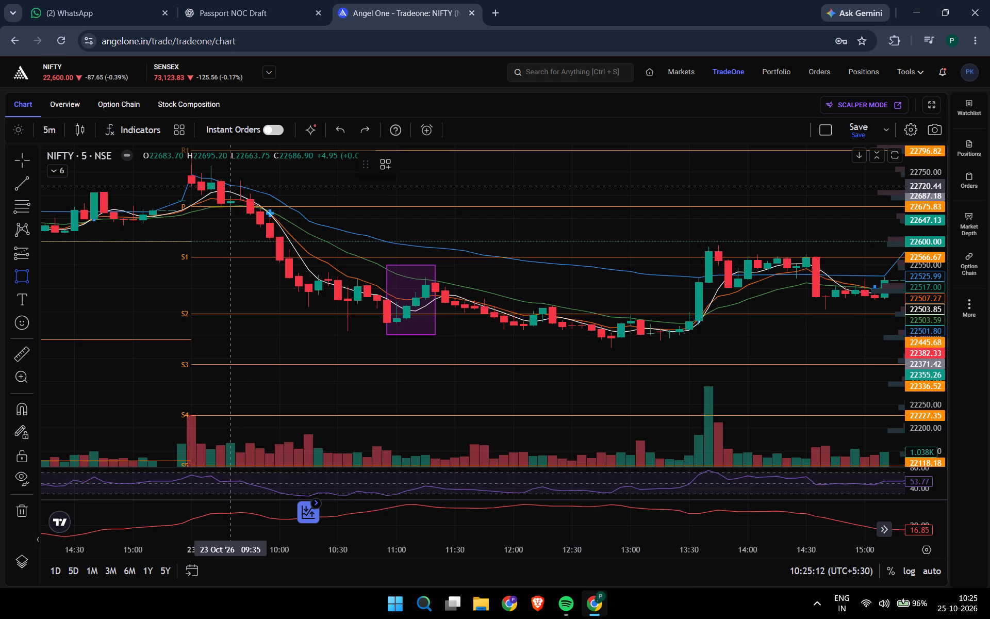
drag(238, 186, 303, 286)
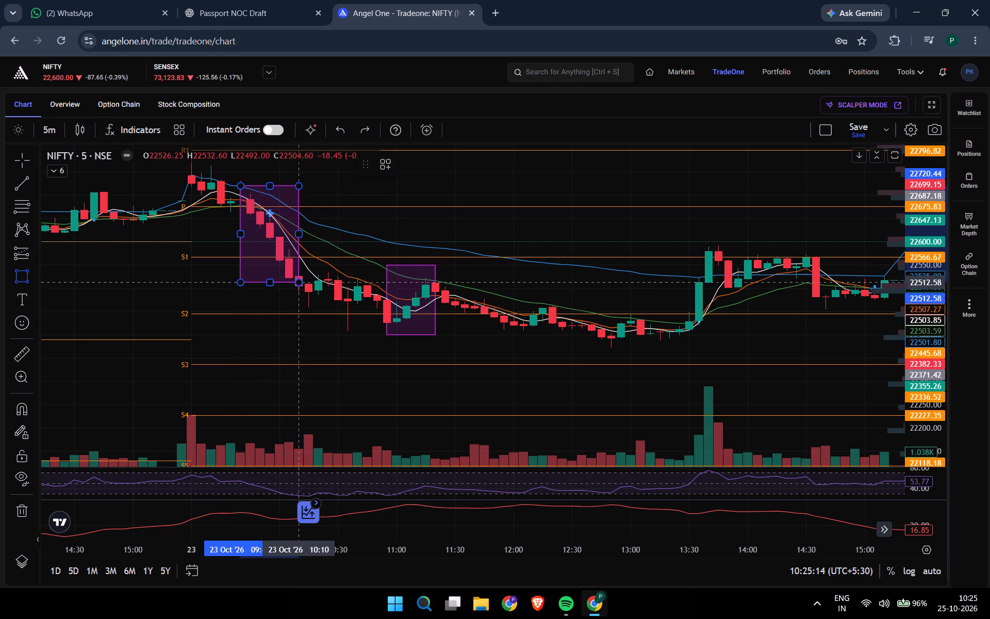
drag(303, 286, 319, 314)
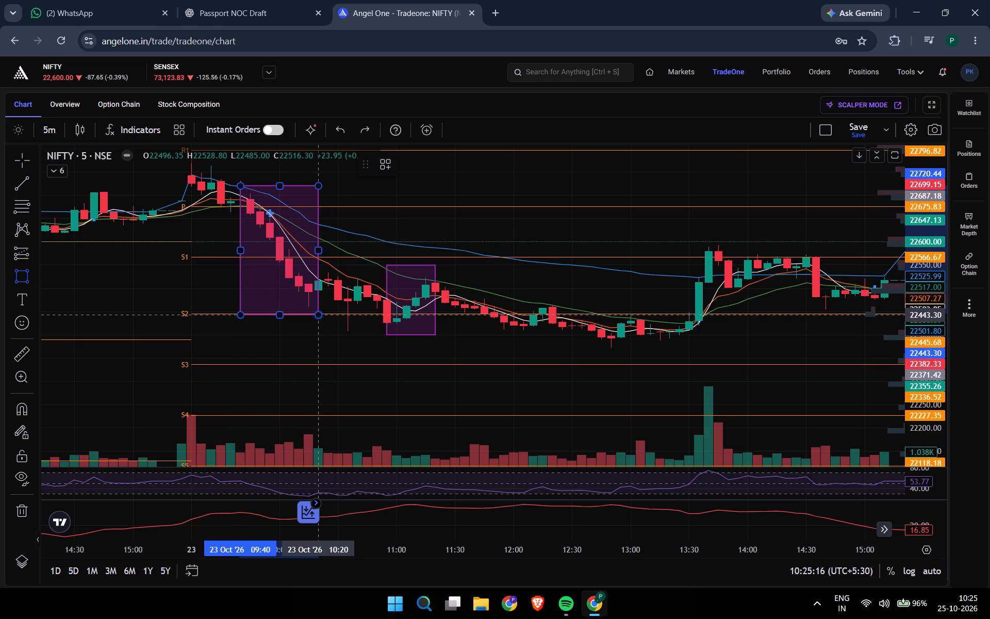
drag(319, 314, 318, 313)
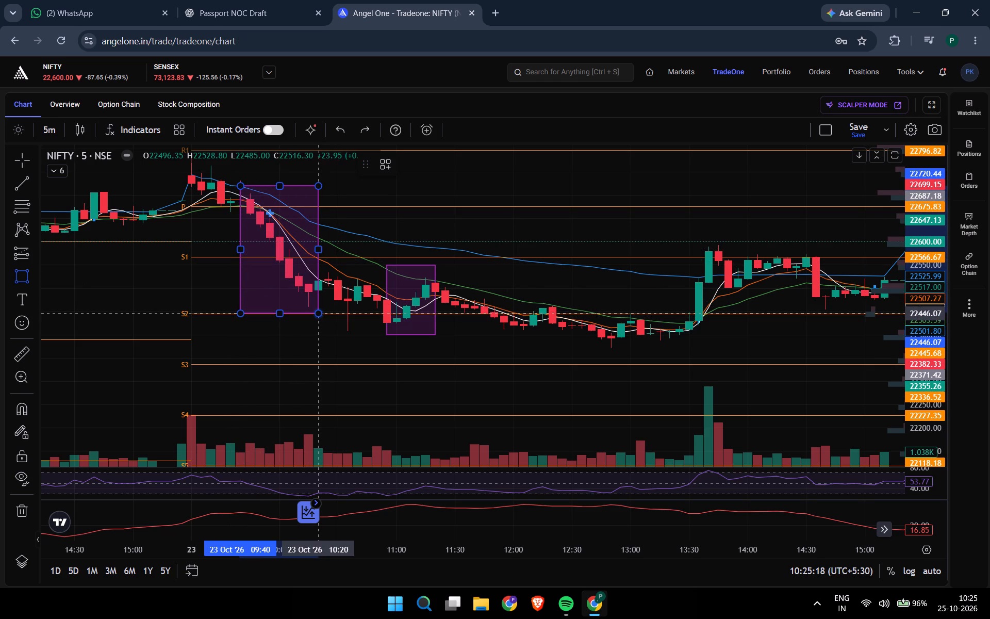
drag(318, 313, 315, 309)
click(315, 309)
click(350, 367)
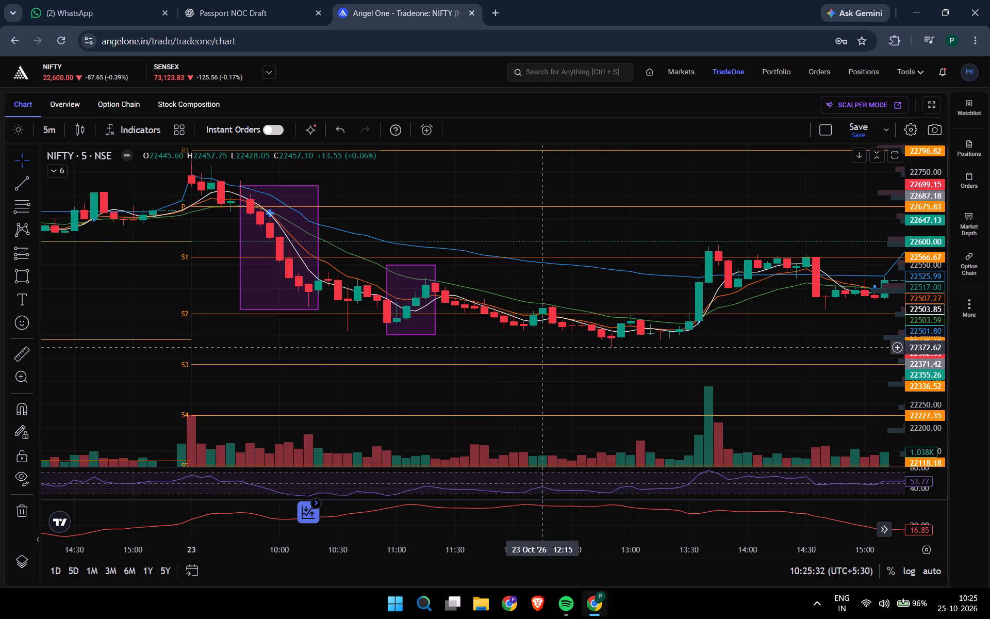
Hide the Pivots indicator on the NIFTY chart and collapse the indicator legend.
scroll(592, 358, up, 3)
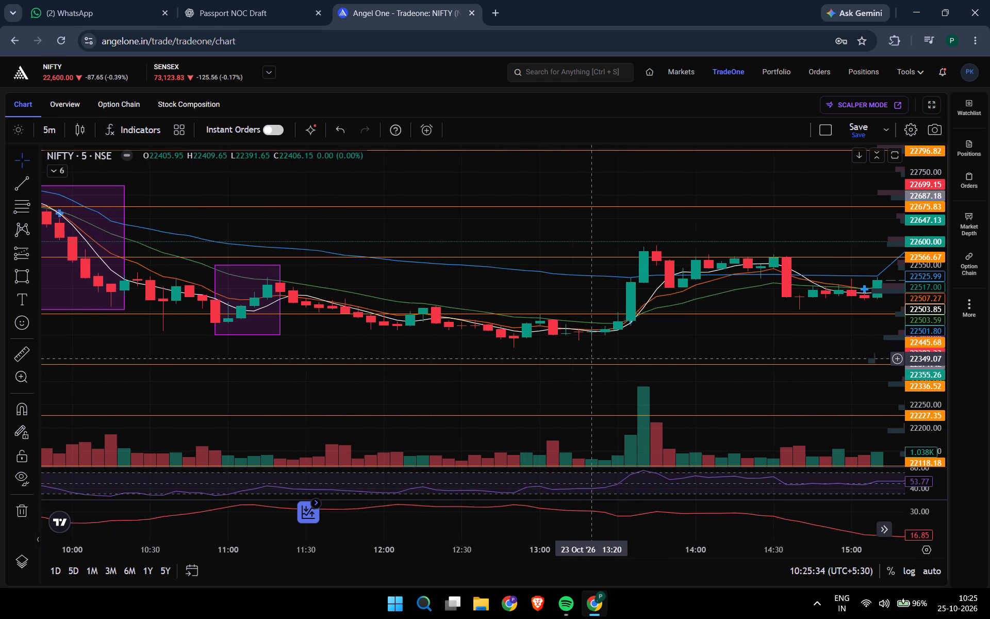
drag(687, 354, 411, 401)
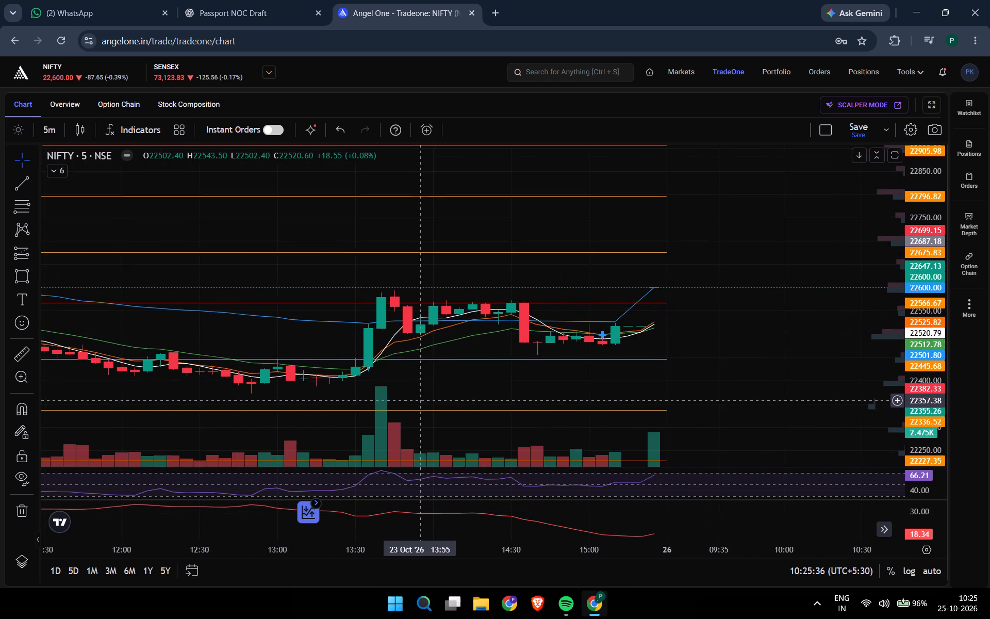
drag(411, 401, 410, 401)
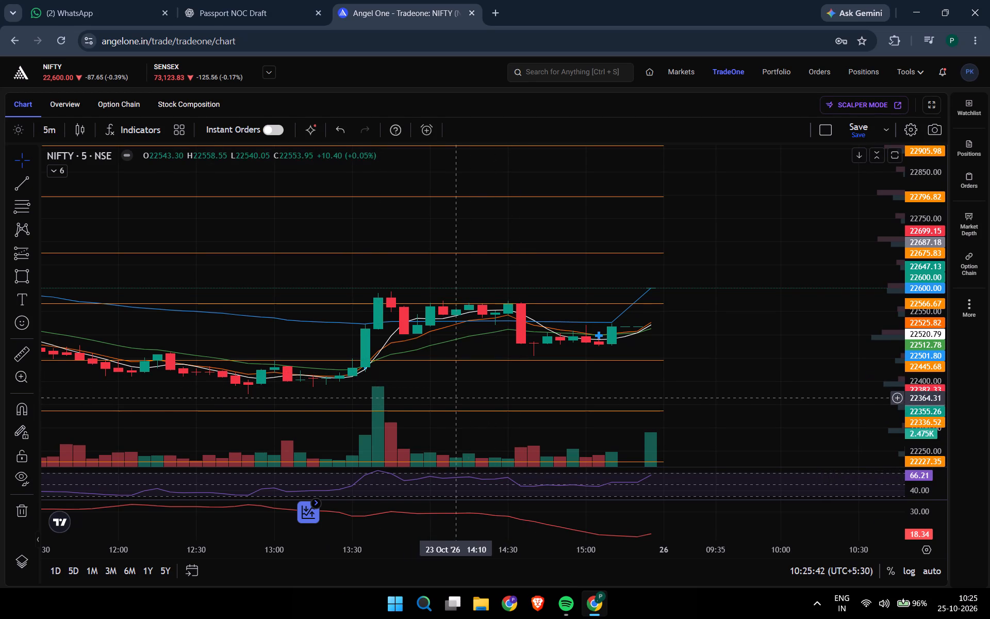
scroll(518, 388, down, 13)
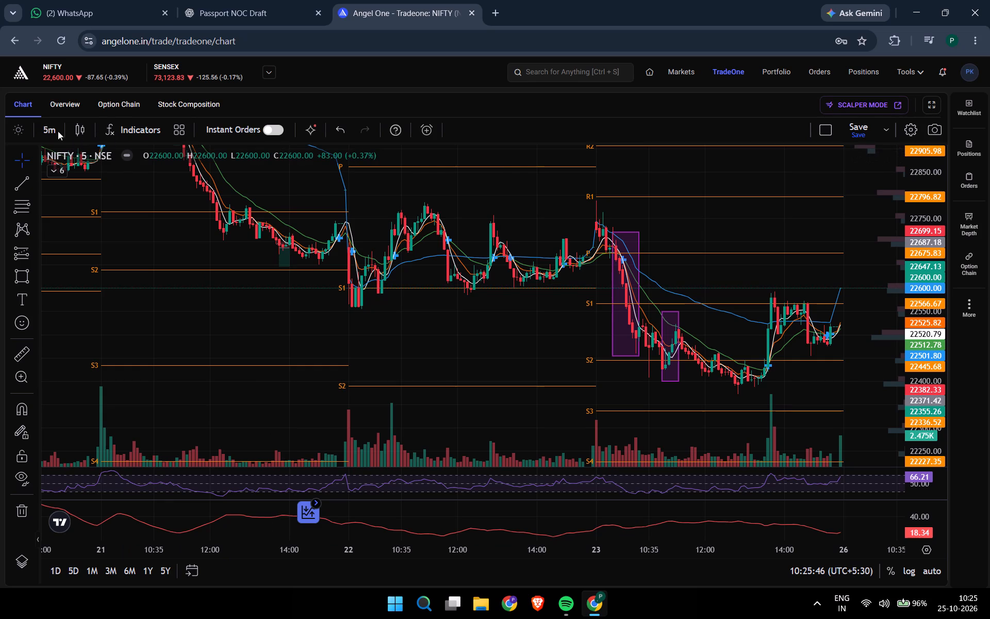
click(58, 168)
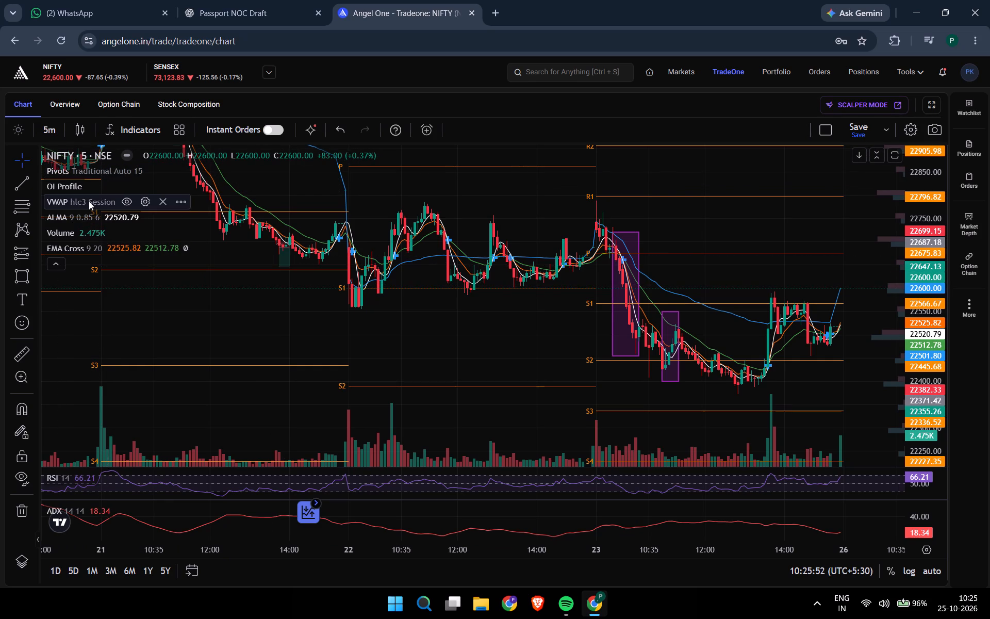
click(157, 168)
drag(229, 288, 249, 302)
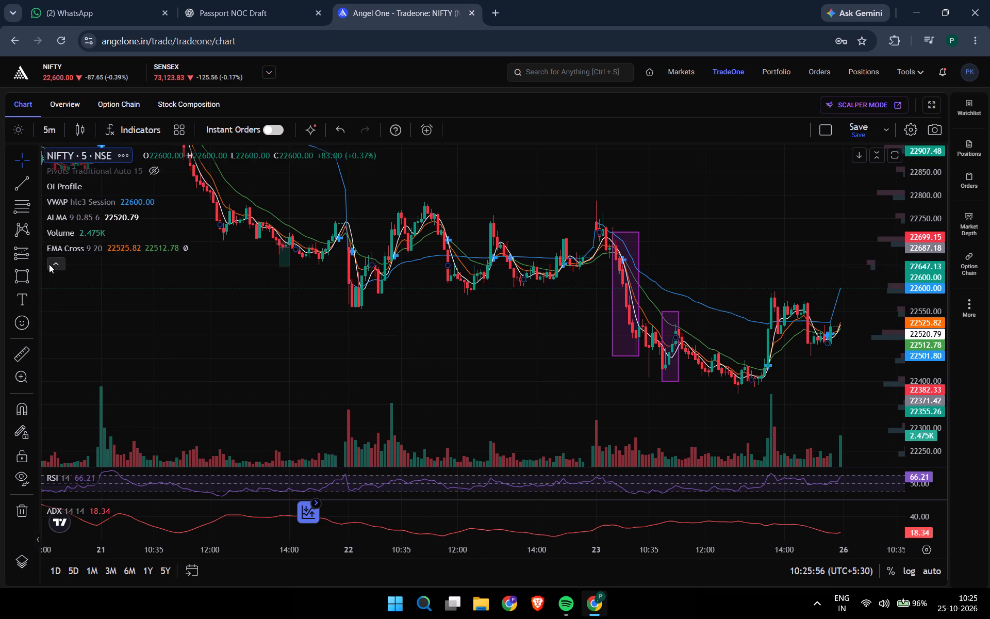
click(53, 264)
Change the NIFTY chart interval to 1 hour.
click(439, 413)
scroll(516, 356, down, 8)
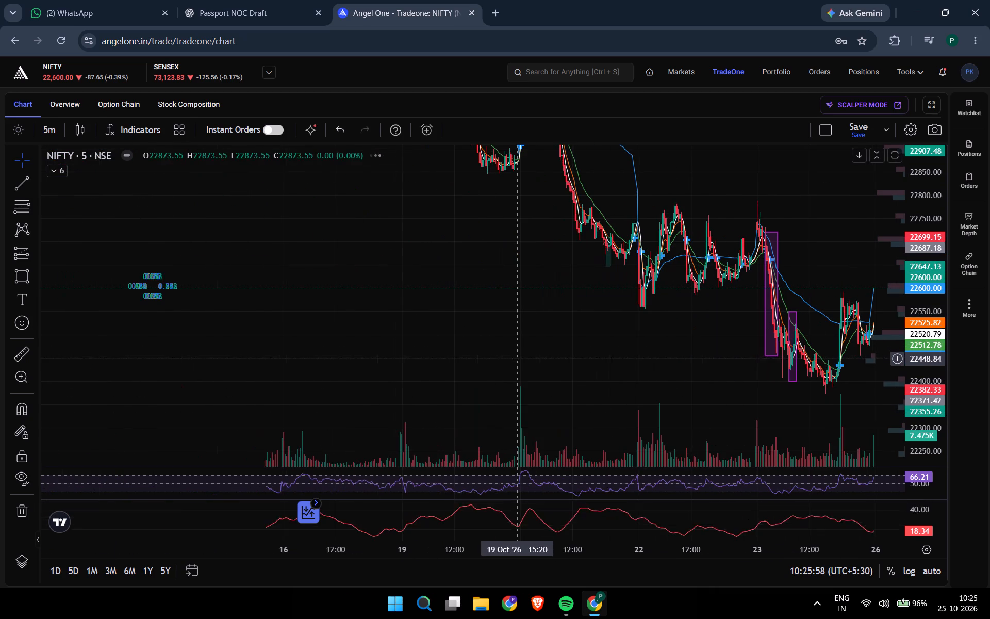
drag(574, 314, 414, 442)
click(49, 133)
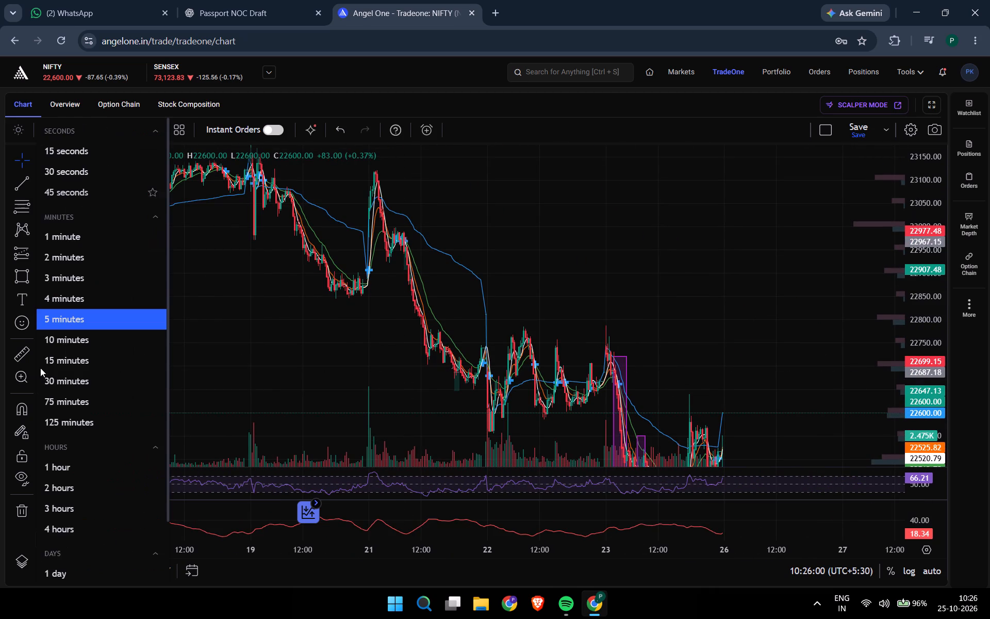
click(70, 471)
Examine the hourly NIFTY price swings from September through 23 October.
click(640, 420)
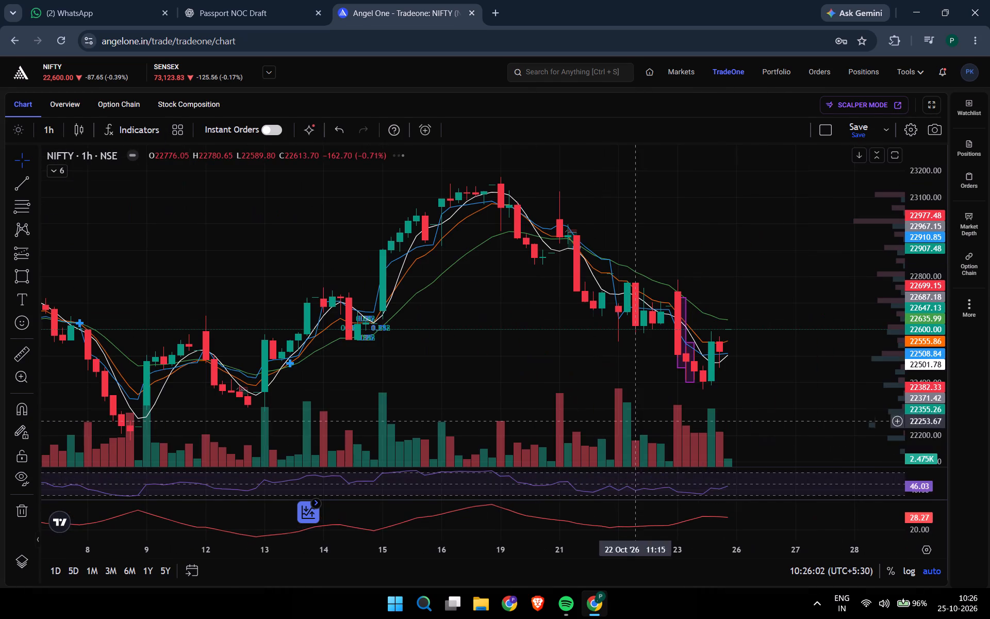
scroll(808, 312, down, 9)
drag(592, 324, 592, 323)
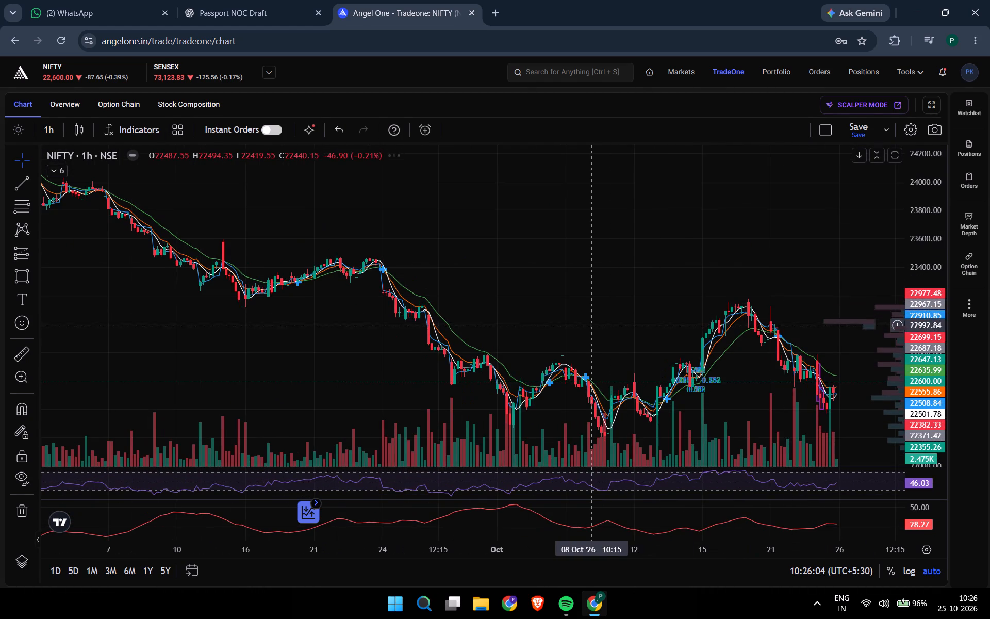
drag(592, 323, 557, 187)
click(697, 312)
click(727, 281)
click(826, 263)
drag(823, 266, 785, 154)
drag(504, 392, 547, 227)
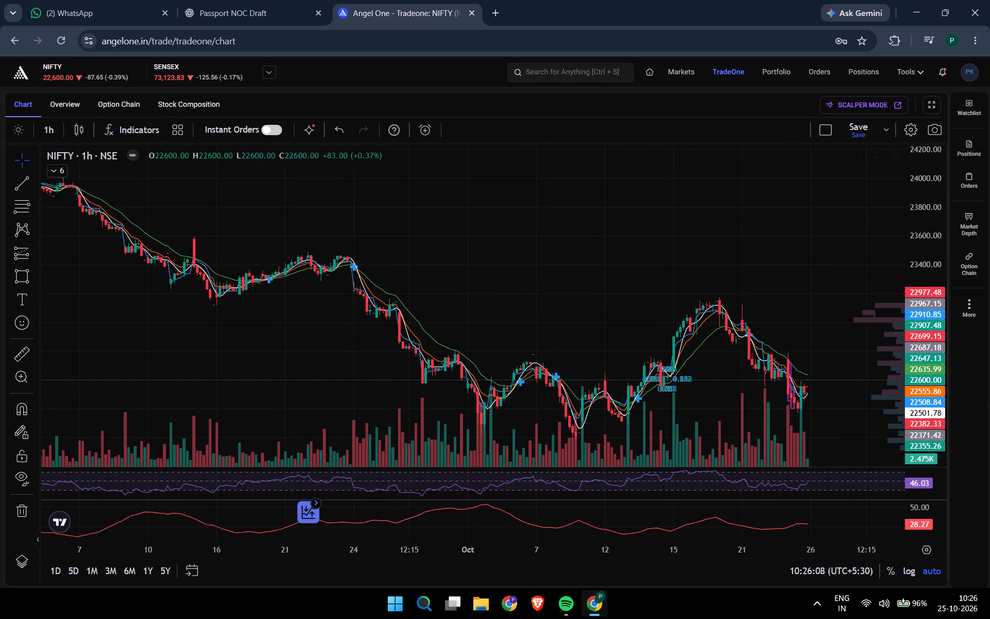
click(989, 397)
click(805, 412)
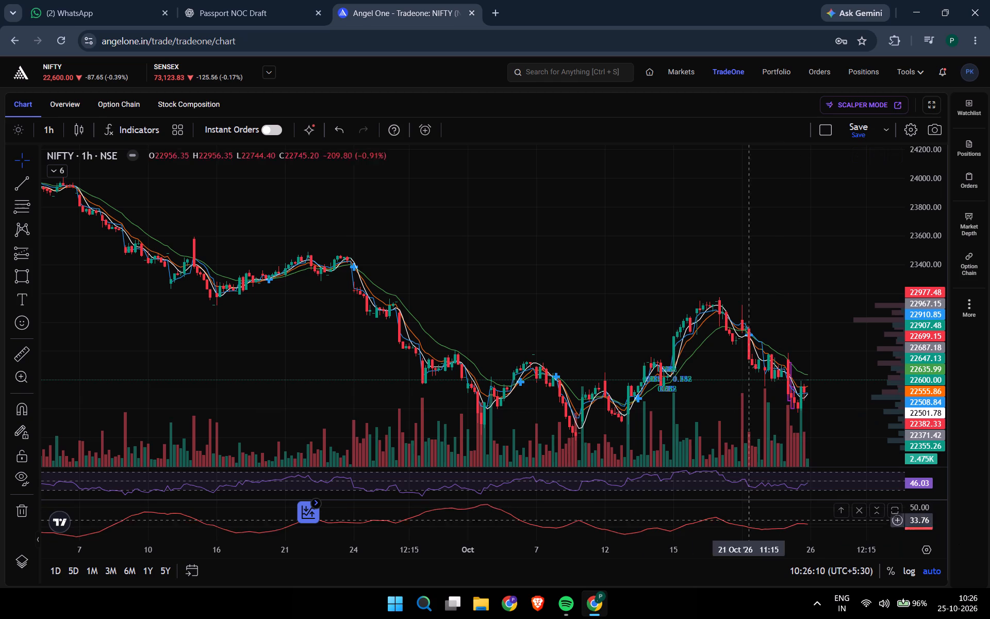
click(643, 510)
drag(537, 410, 556, 334)
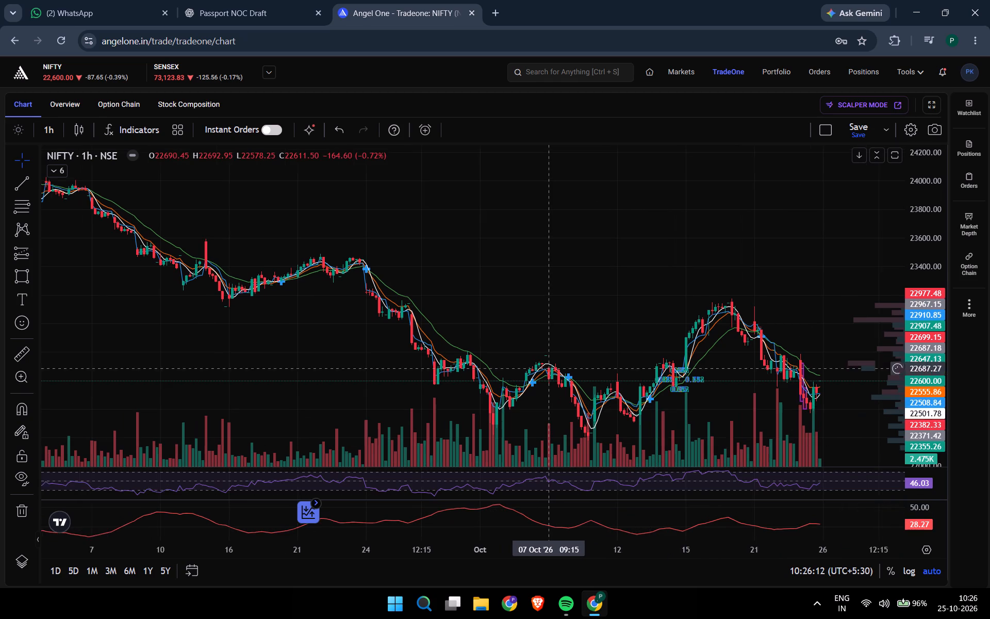
drag(556, 334, 557, 325)
scroll(609, 387, up, 7)
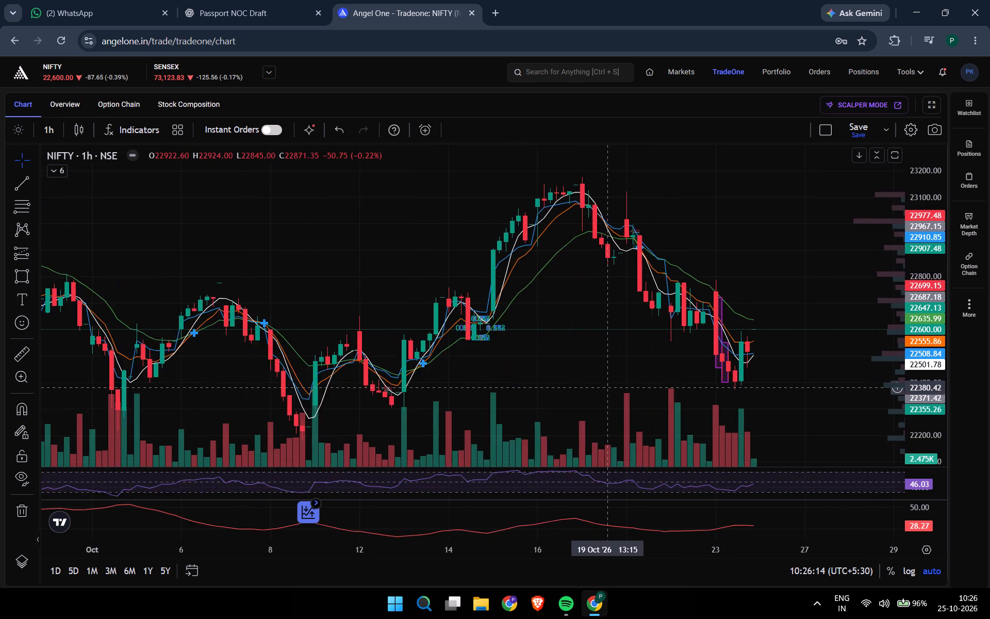
scroll(608, 387, up, 1)
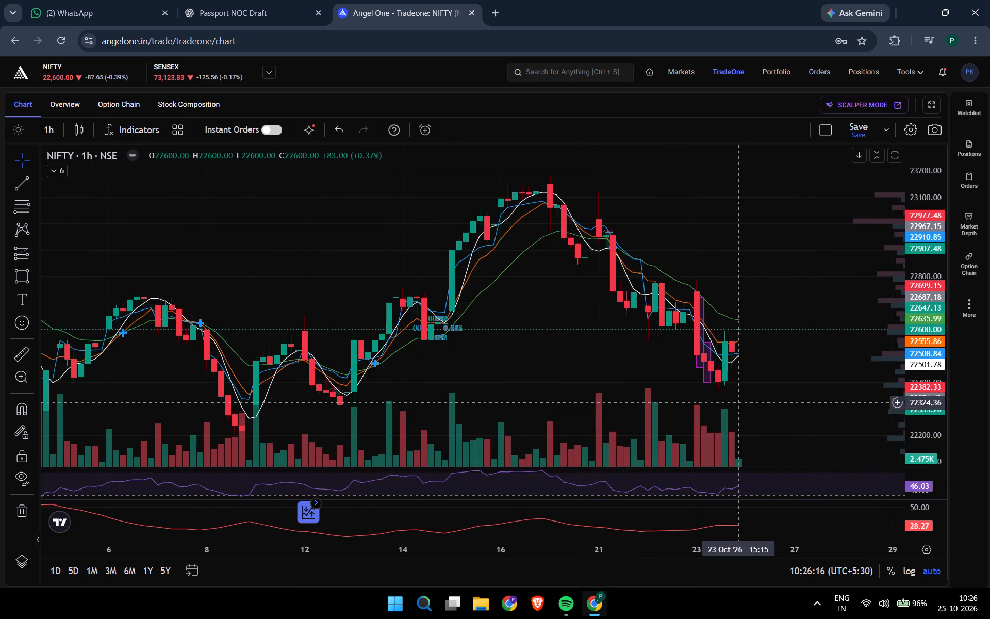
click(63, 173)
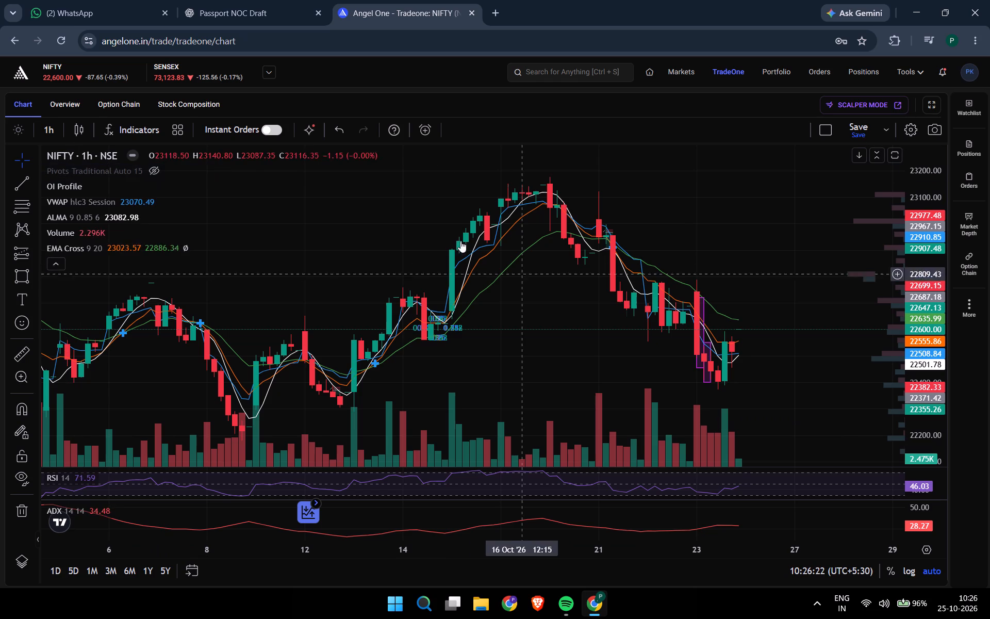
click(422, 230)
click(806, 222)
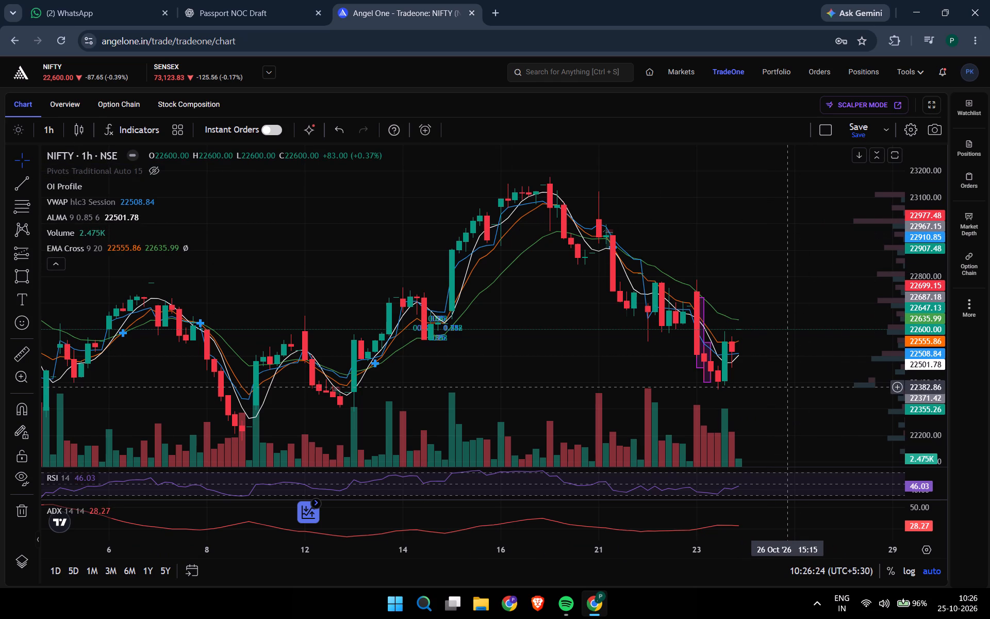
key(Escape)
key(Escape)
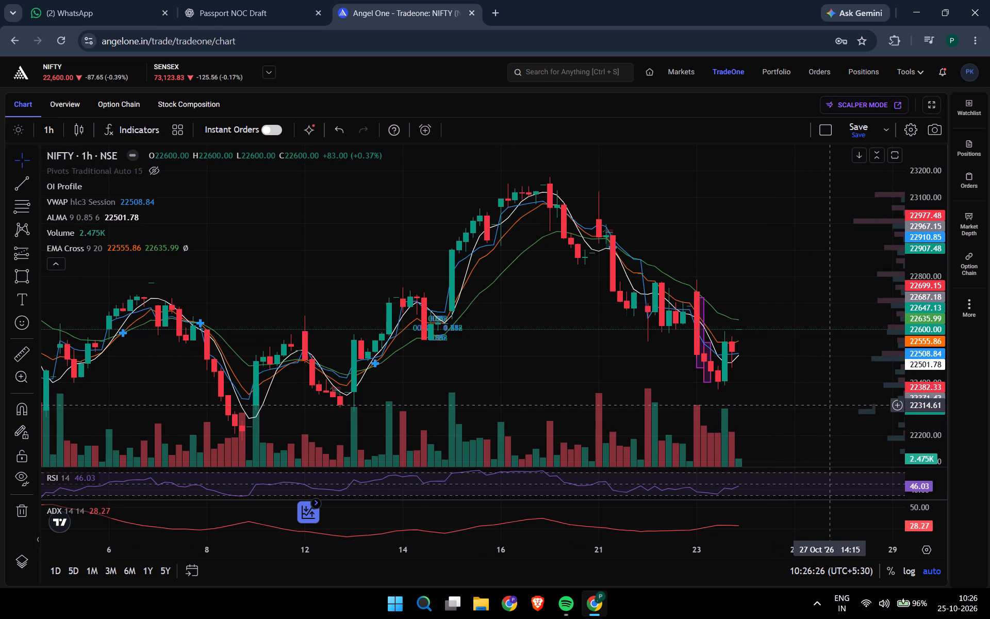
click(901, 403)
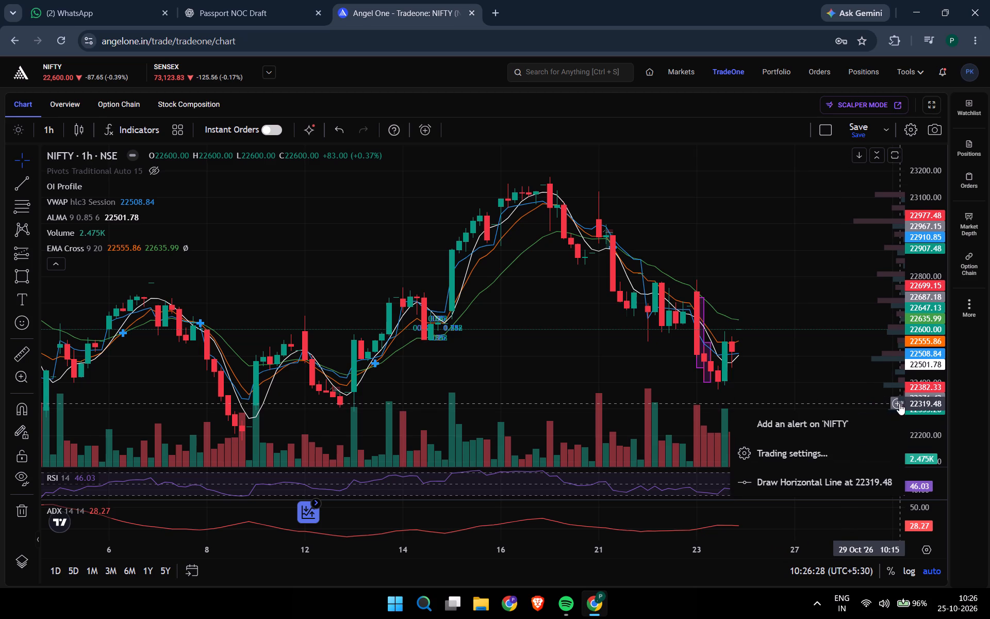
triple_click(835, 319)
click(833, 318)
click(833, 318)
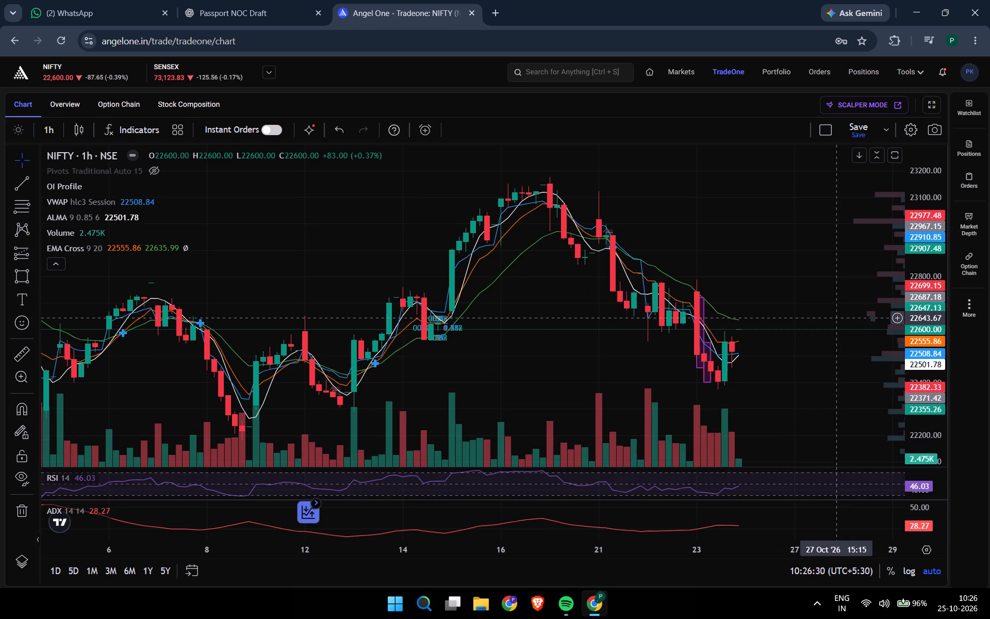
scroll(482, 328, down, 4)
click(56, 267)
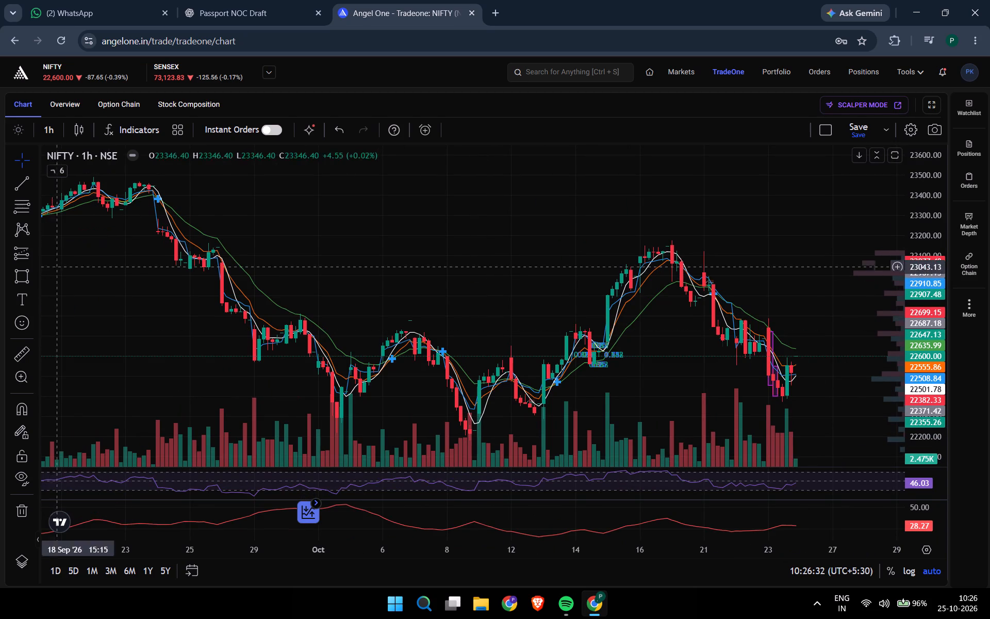
Examine the hourly NIFTY downtrend and swing lows from August through late October.
click(393, 277)
drag(416, 298, 518, 203)
drag(642, 407, 617, 327)
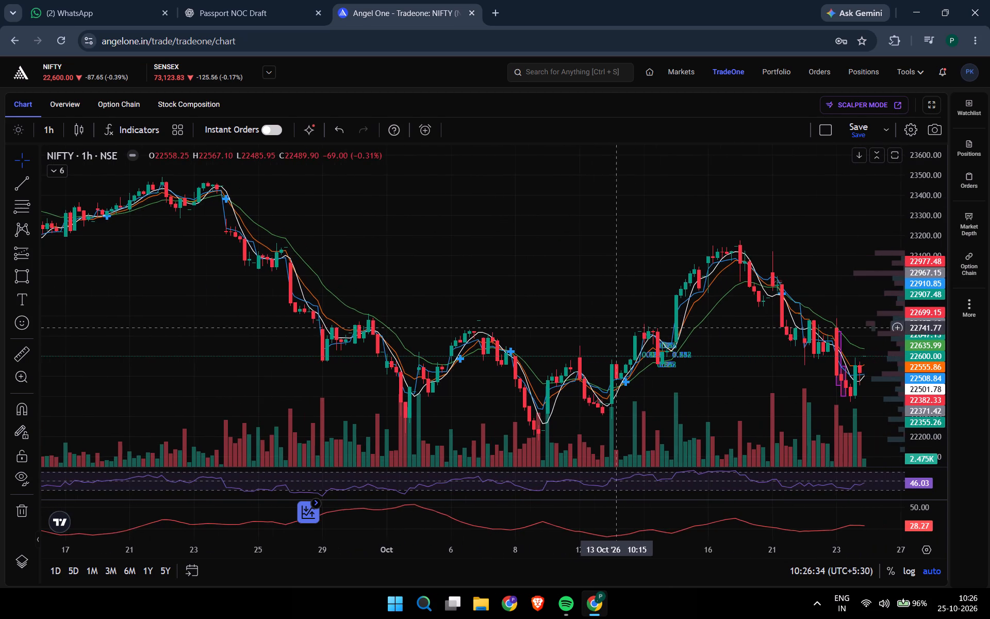
scroll(658, 308, down, 6)
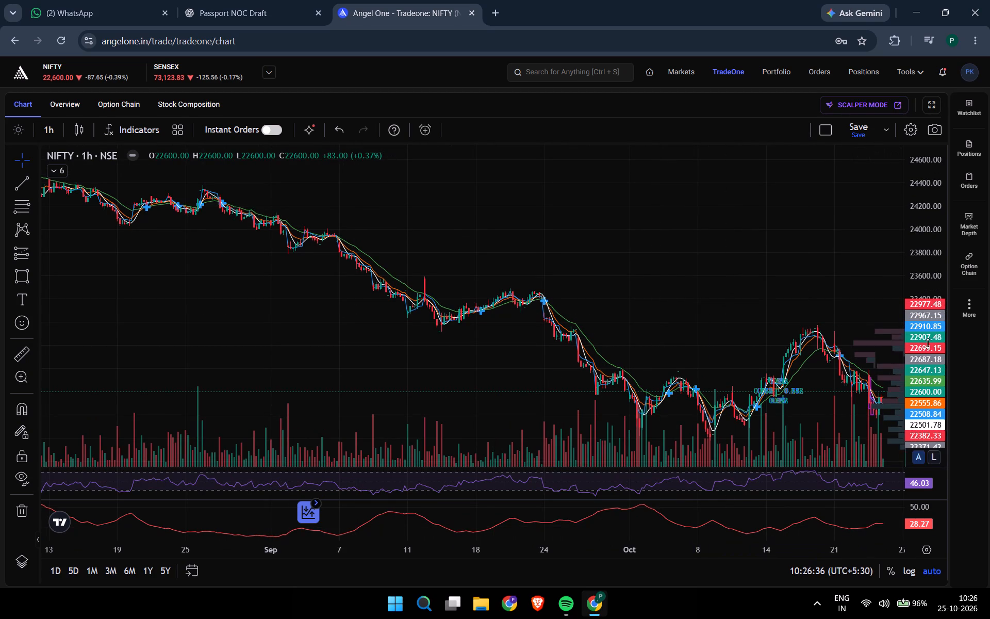
scroll(928, 343, up, 6)
scroll(928, 343, down, 12)
drag(782, 412, 685, 297)
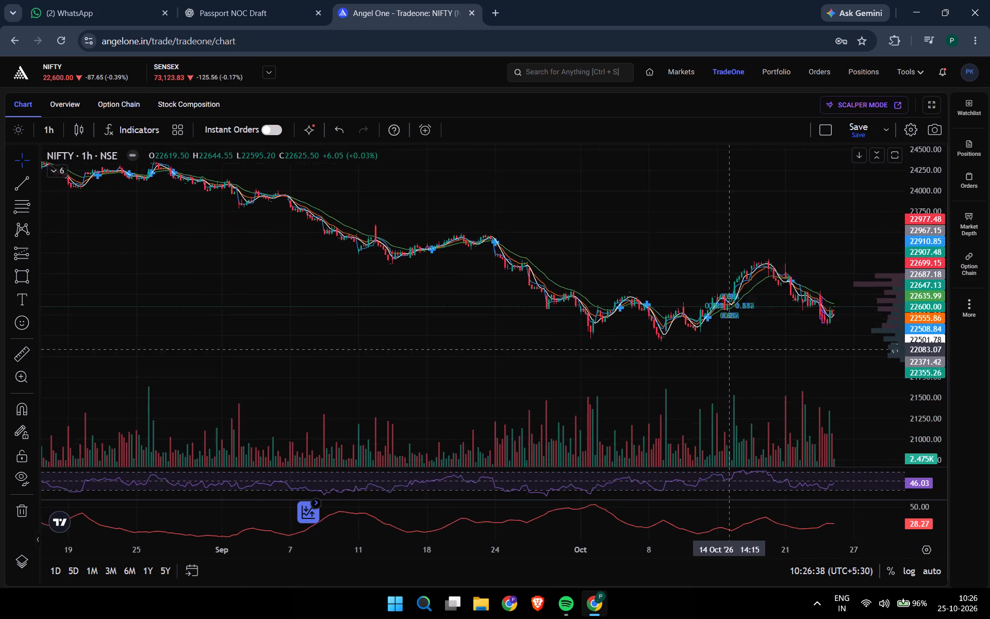
drag(685, 297, 587, 252)
scroll(942, 262, up, 9)
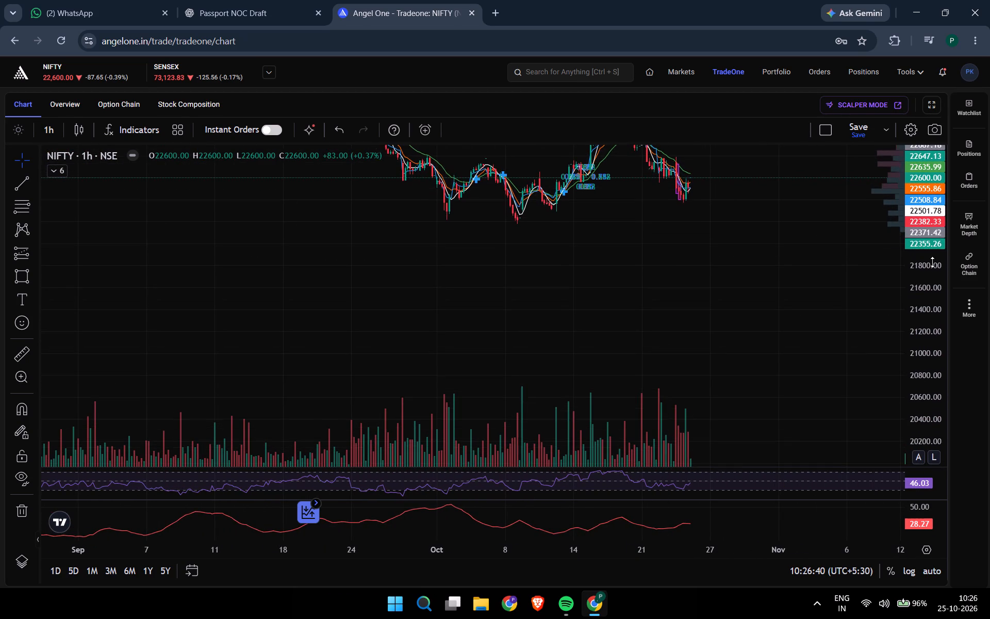
Draw a rectangle under the October swing lows, from 24 Sep 15:15 to 27 Oct 12:15, between about 22224 and 21729.
drag(672, 276, 700, 397)
scroll(939, 255, up, 9)
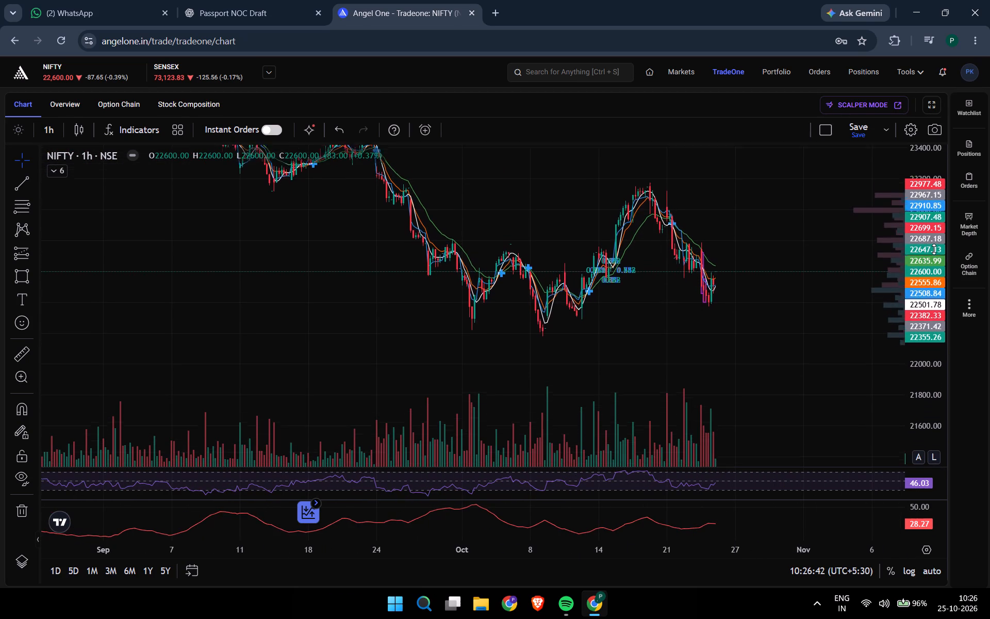
scroll(934, 249, up, 2)
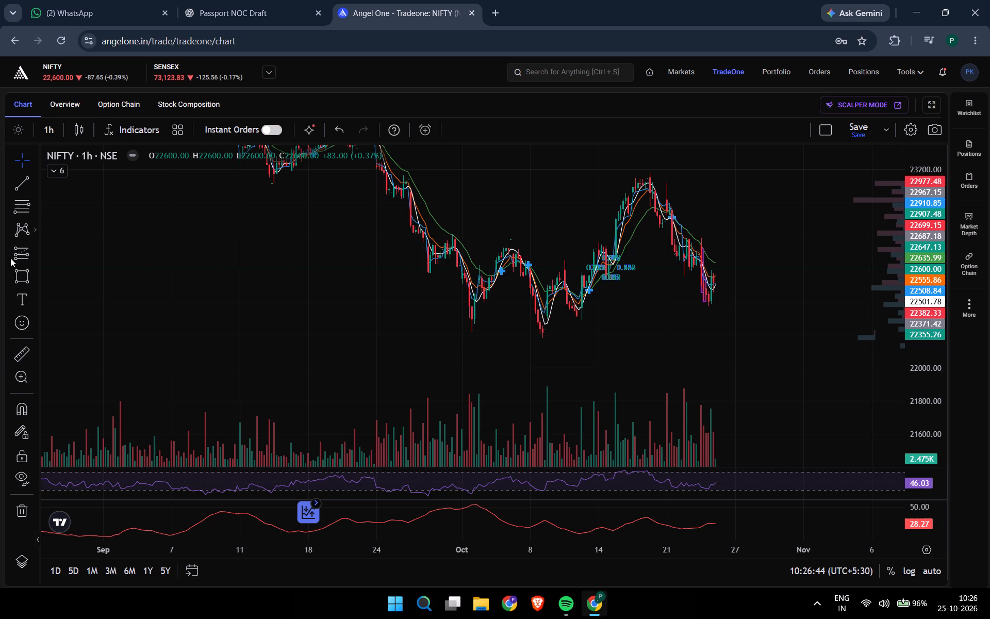
click(18, 283)
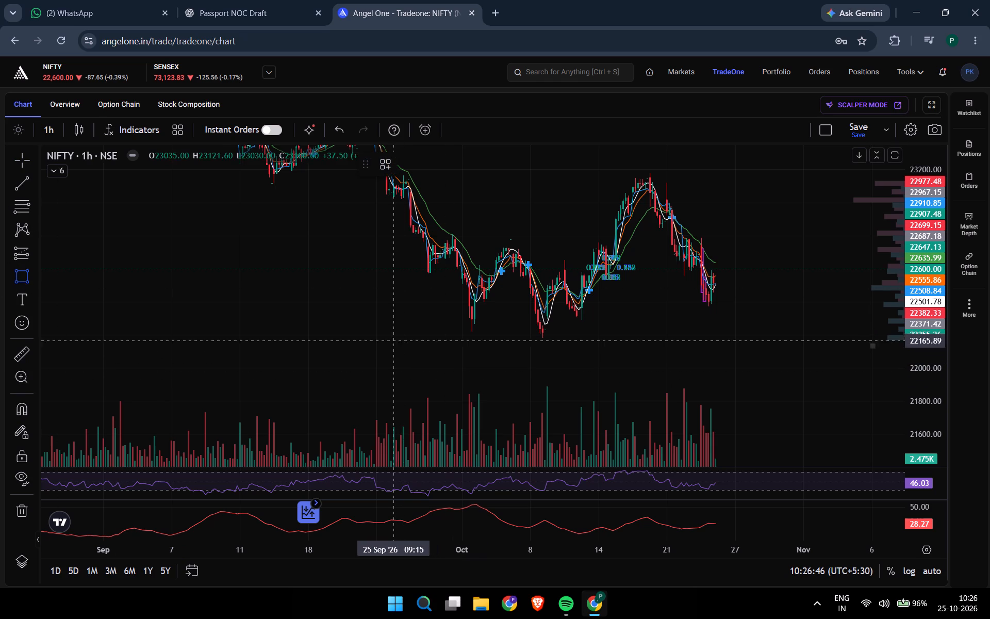
drag(392, 331, 791, 337)
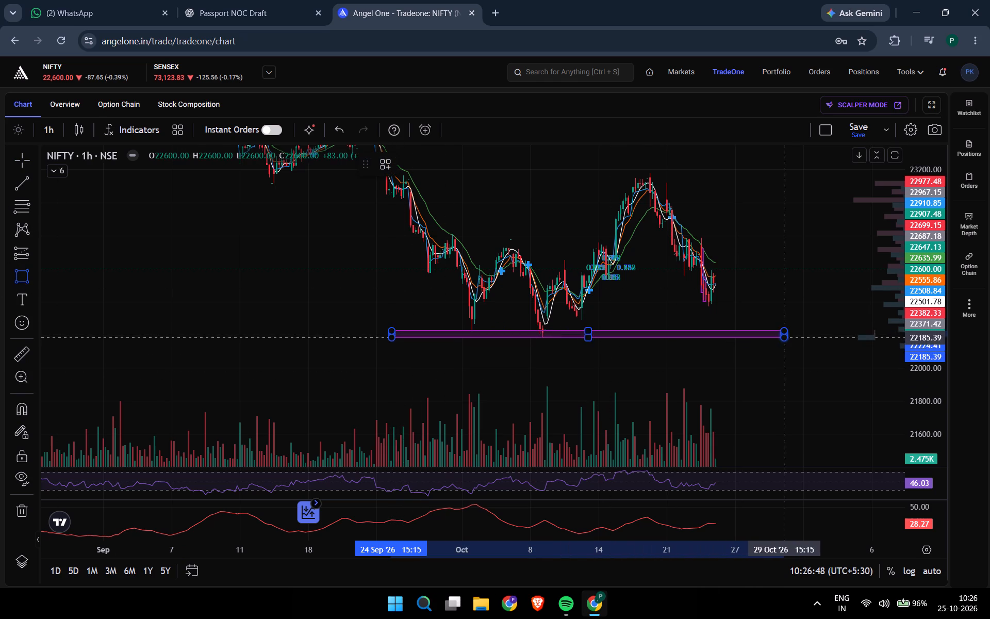
drag(791, 337, 910, 340)
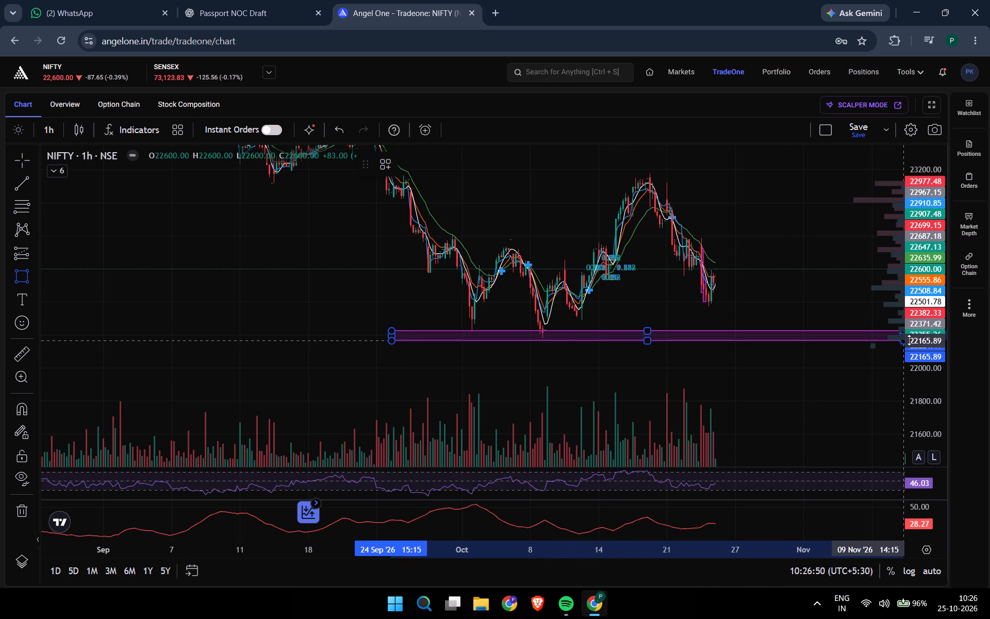
click(909, 340)
click(744, 413)
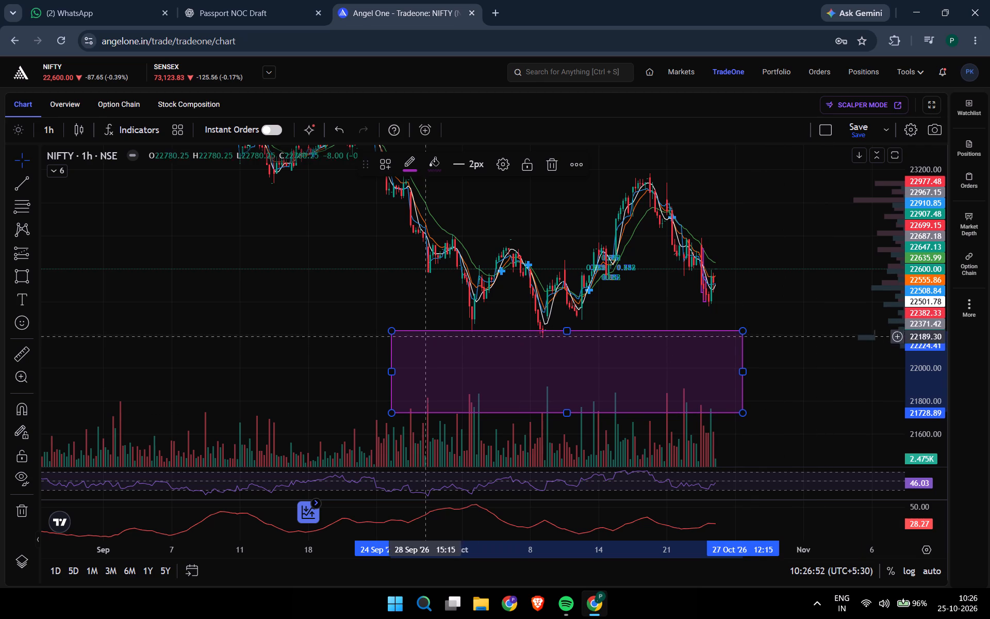
Resize the rectangle under the lows to a thin band from 28 Sep 14:15 to 4 Nov 13:15, with its lower edge at about 22170.
drag(745, 370, 847, 302)
click(755, 301)
click(581, 397)
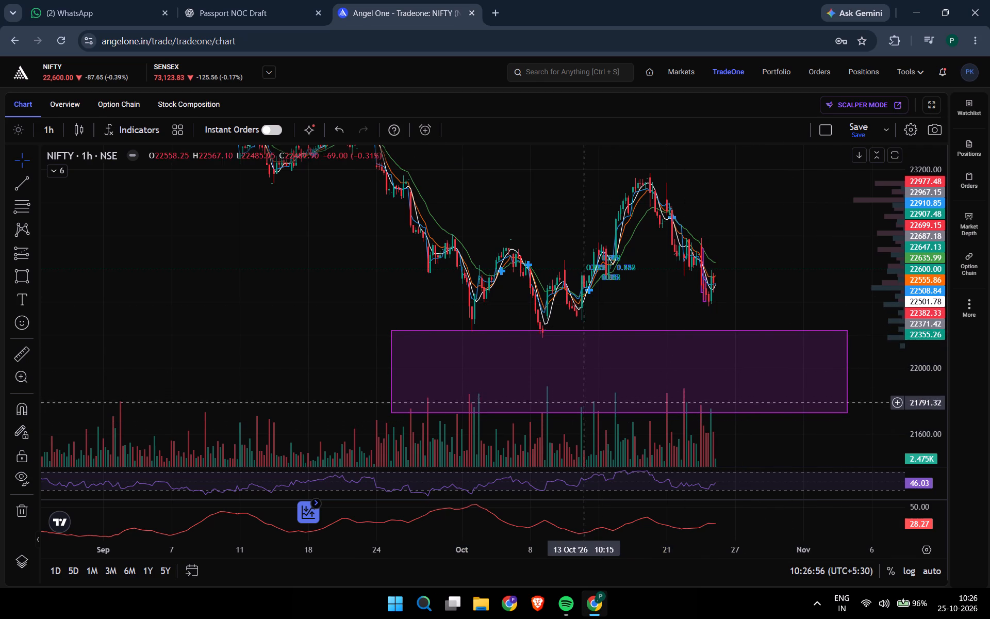
click(375, 375)
click(390, 371)
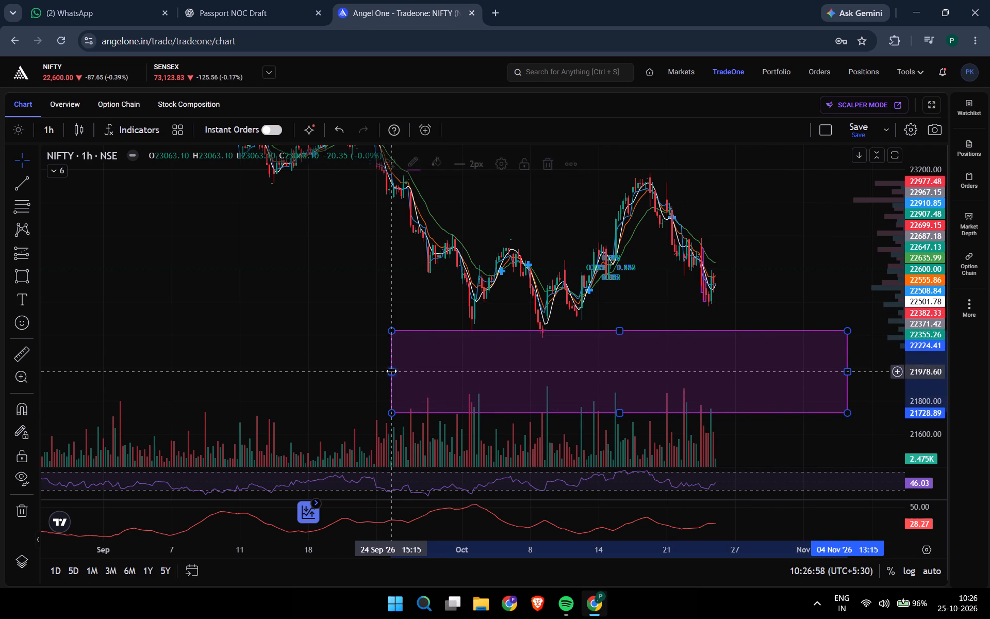
drag(394, 413, 423, 327)
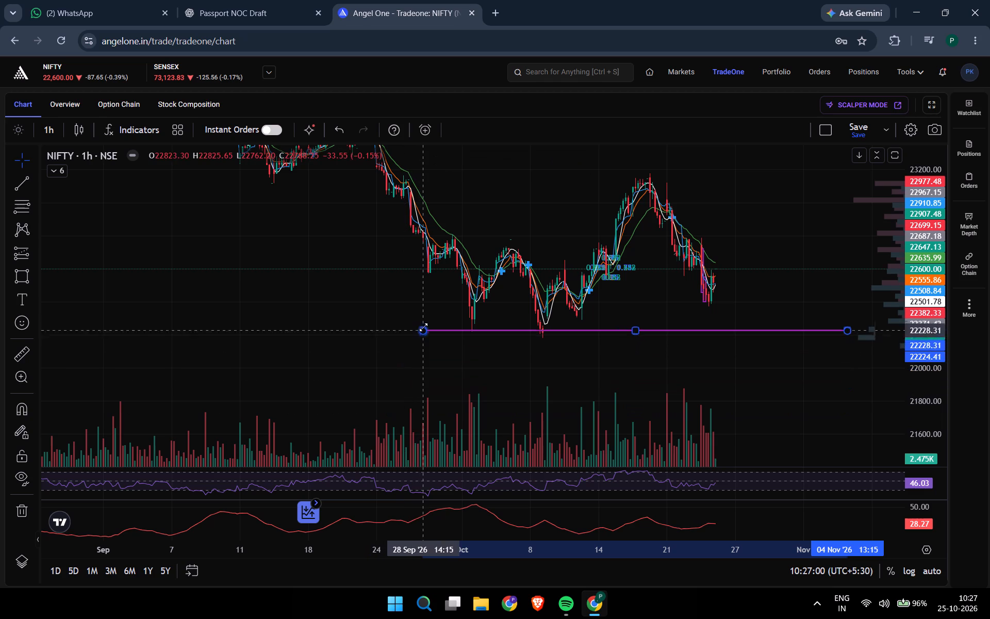
drag(423, 327, 423, 339)
click(423, 339)
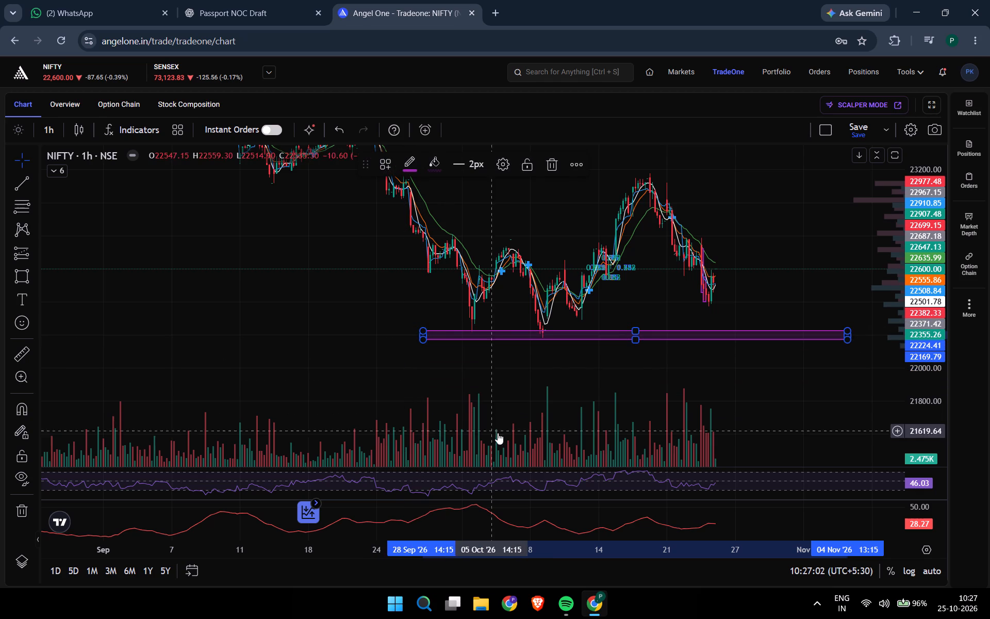
click(526, 395)
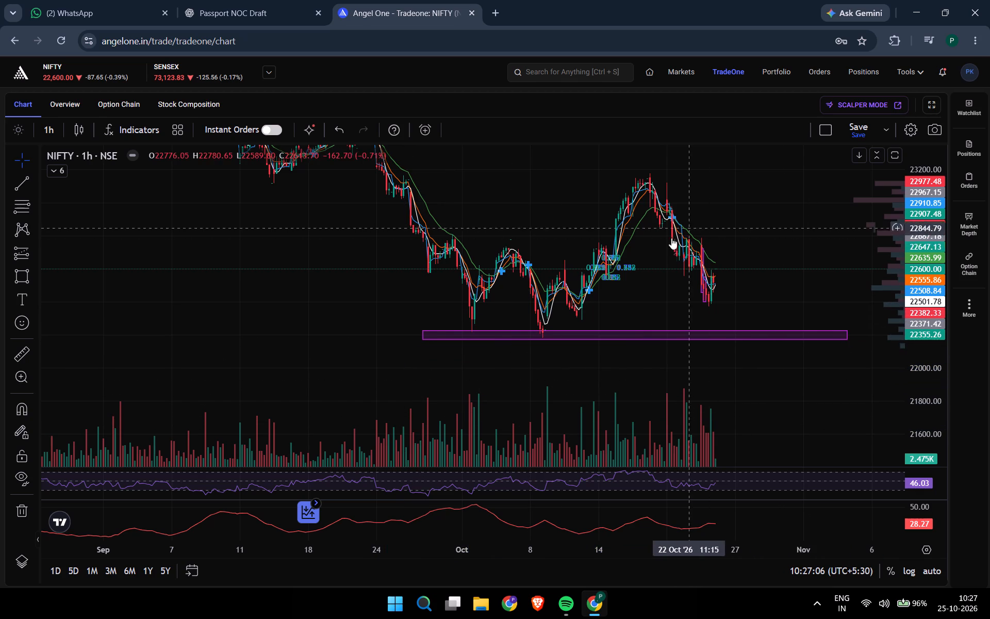
Draw a thin rectangle over the late-September highs, from 21 Sep 09:15 to early November, between about 23485 and 23440.
drag(547, 309, 639, 375)
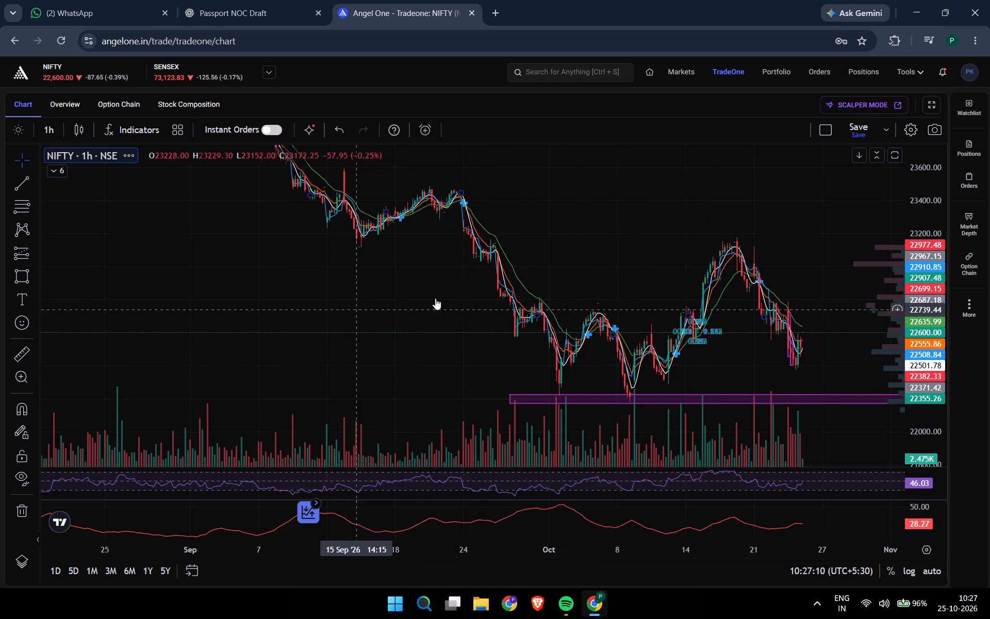
drag(635, 249, 612, 375)
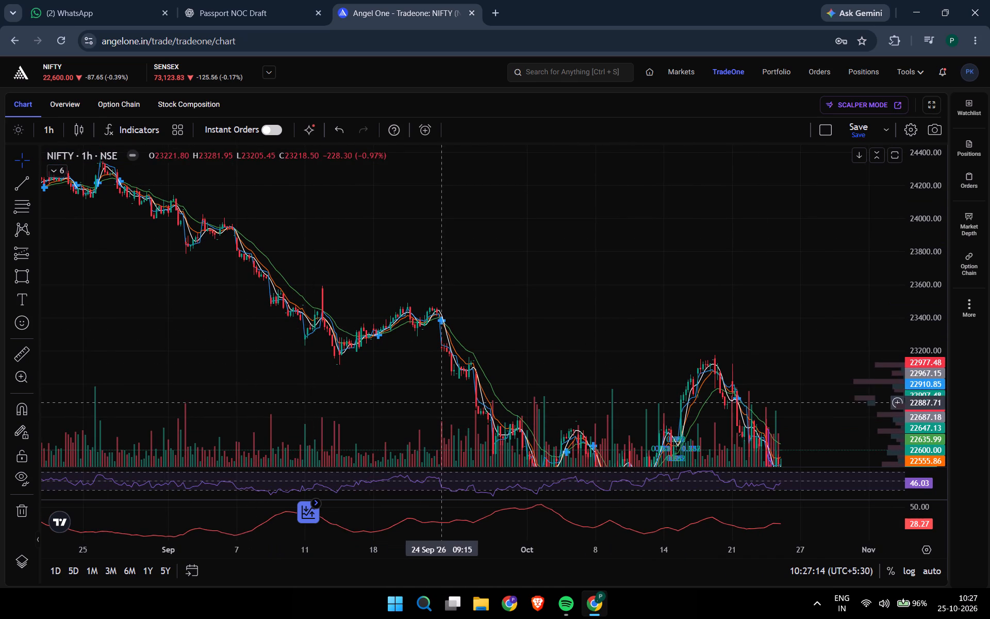
scroll(389, 372, up, 3)
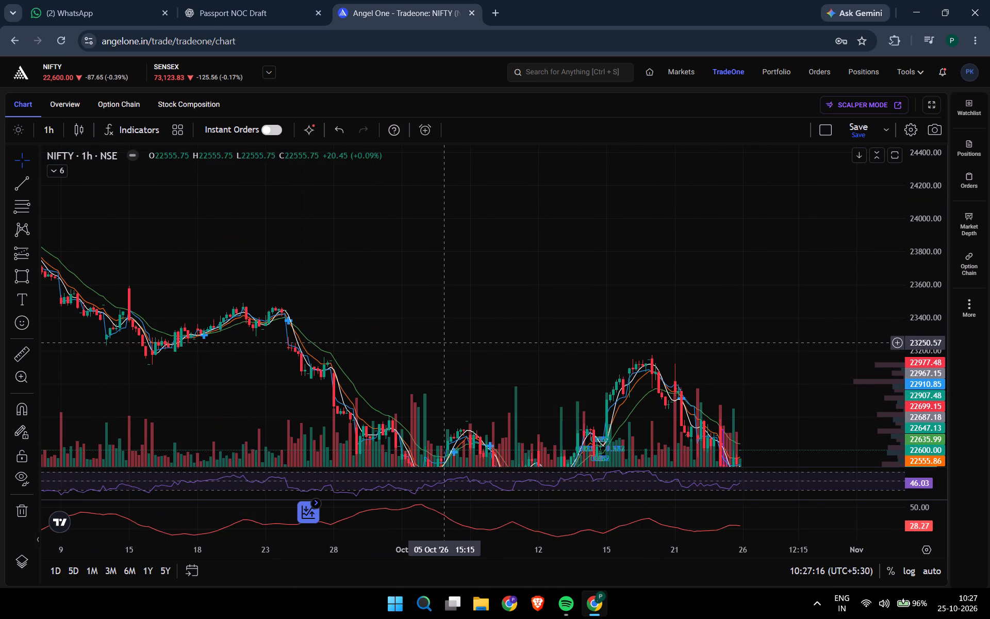
click(22, 269)
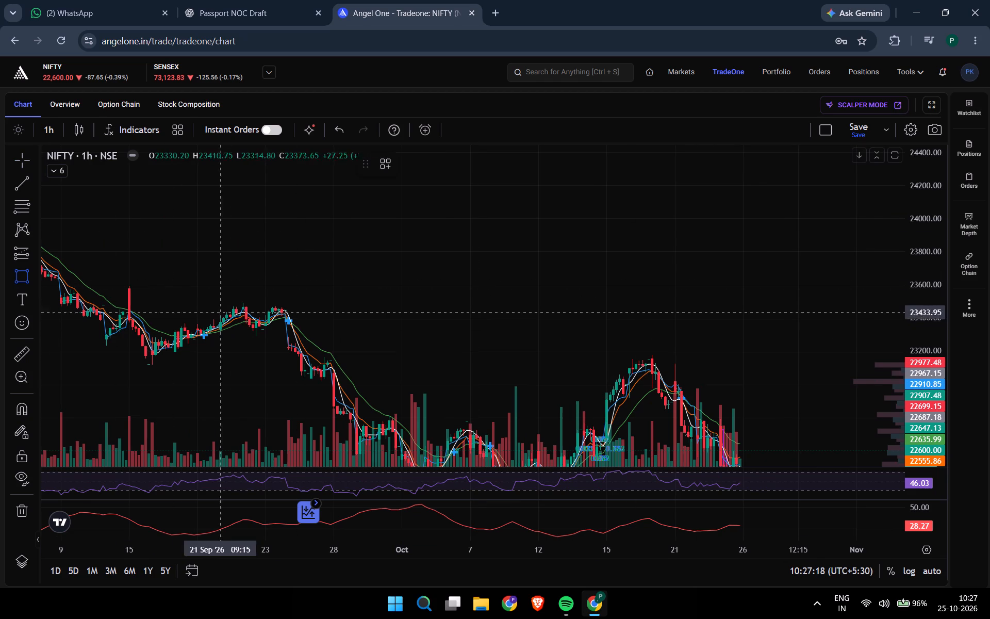
drag(220, 303, 324, 313)
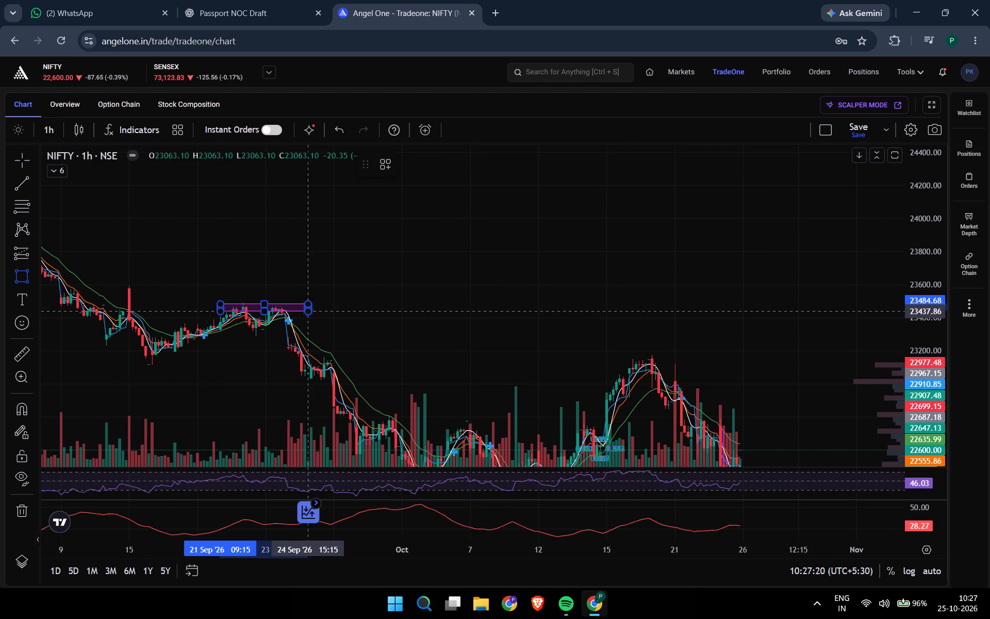
drag(324, 313, 435, 309)
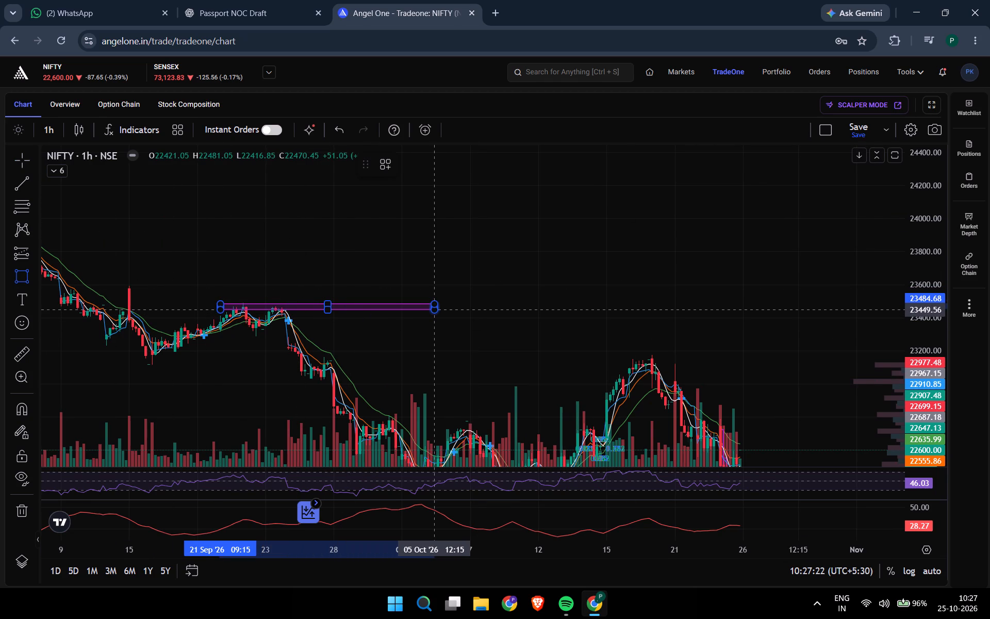
drag(435, 309, 853, 333)
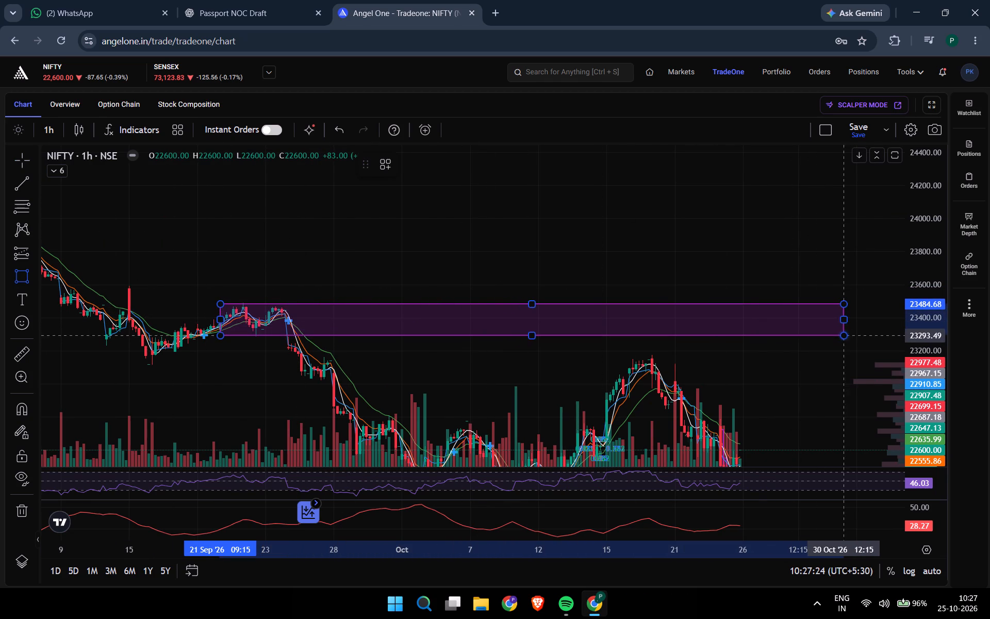
drag(853, 333, 879, 311)
click(879, 311)
click(830, 361)
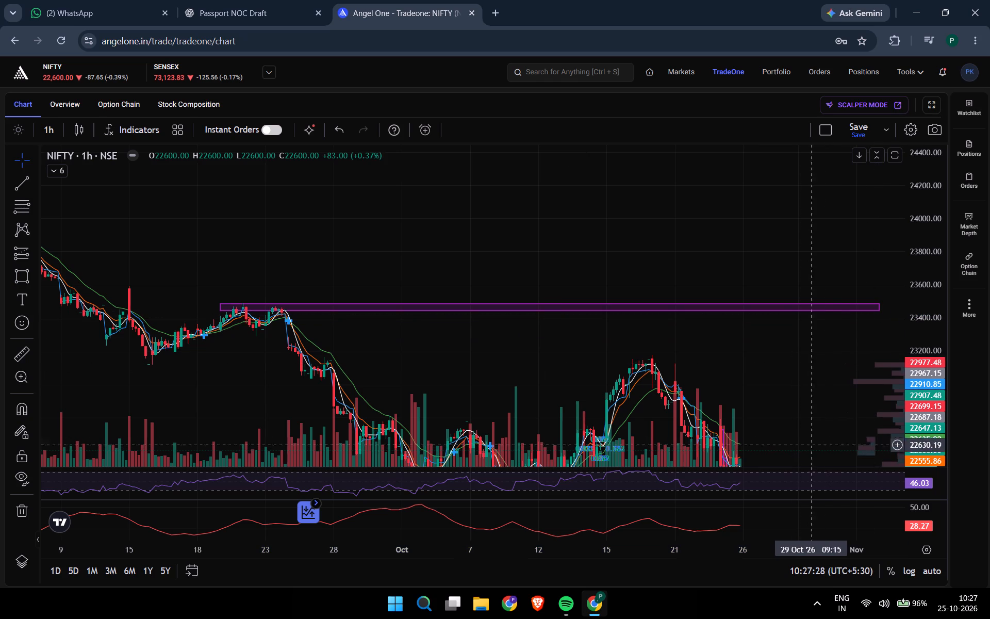
Draw a rectangle over the early-October swing highs, from 29 Sep 15:15 to 14 Oct 15:15, between about 22798 and 22720.
drag(773, 373, 755, 232)
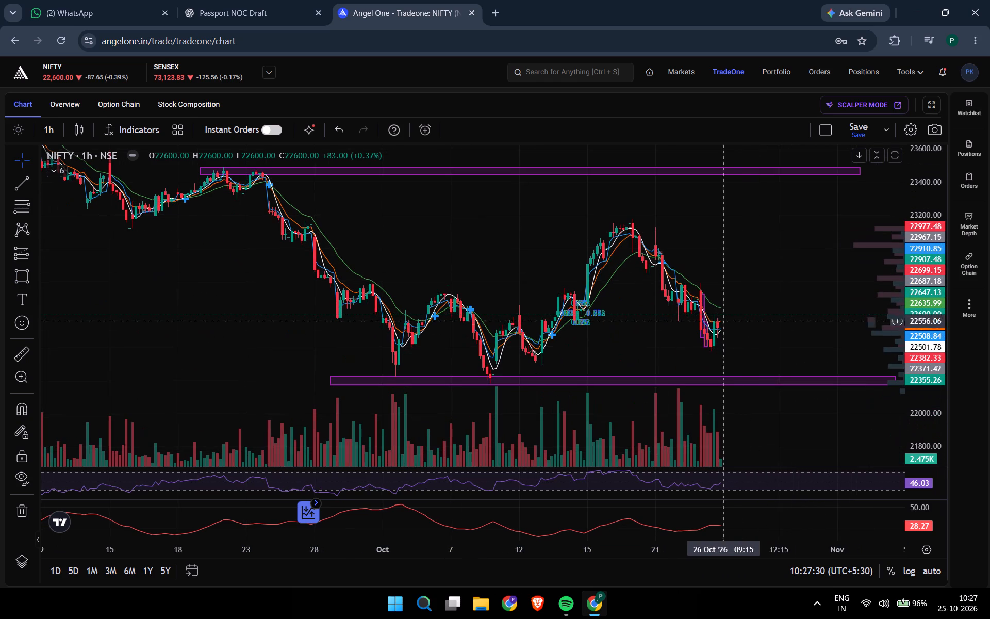
scroll(555, 299, up, 3)
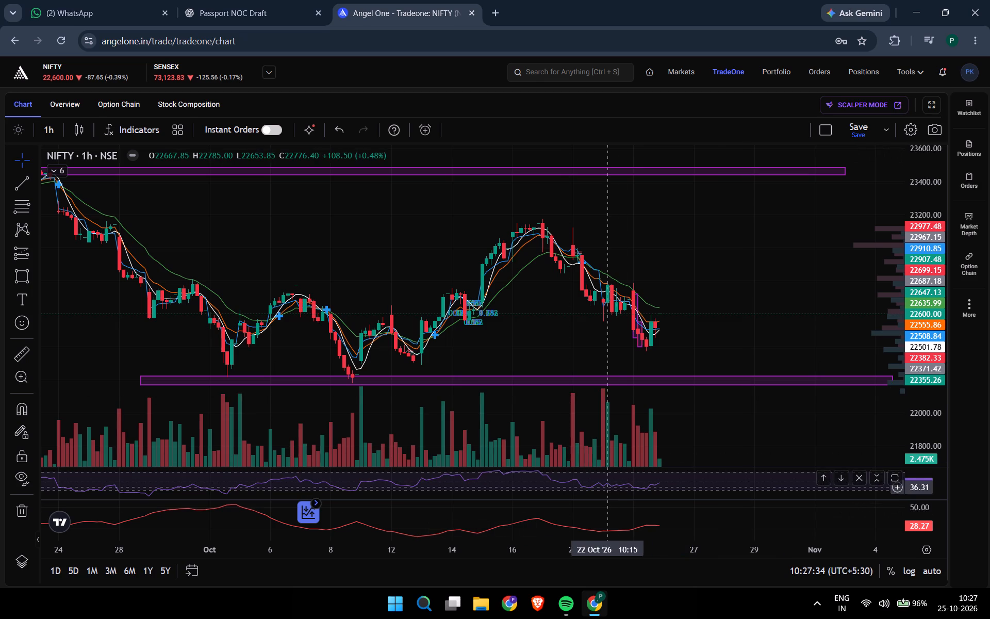
click(18, 270)
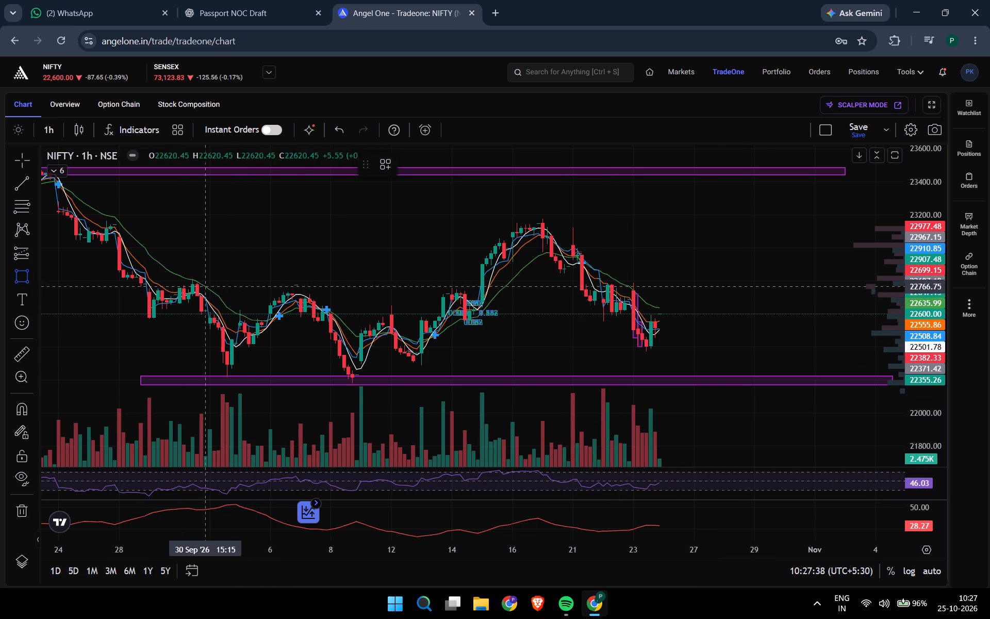
click(177, 281)
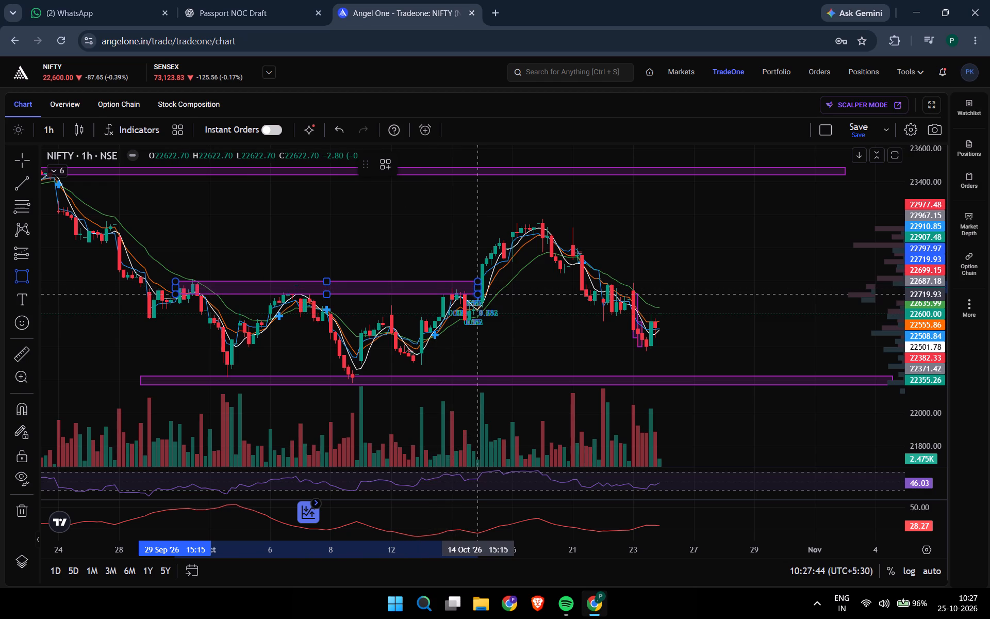
click(478, 294)
click(526, 349)
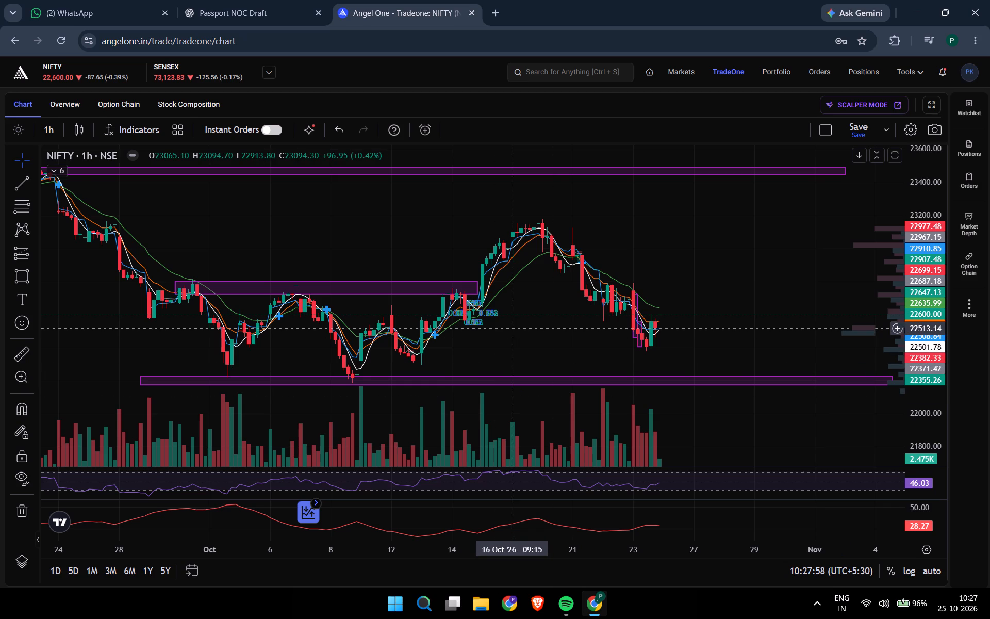
Examine the hourly NIFTY price action against the three marked zones from September through 23 October.
scroll(513, 328, up, 6)
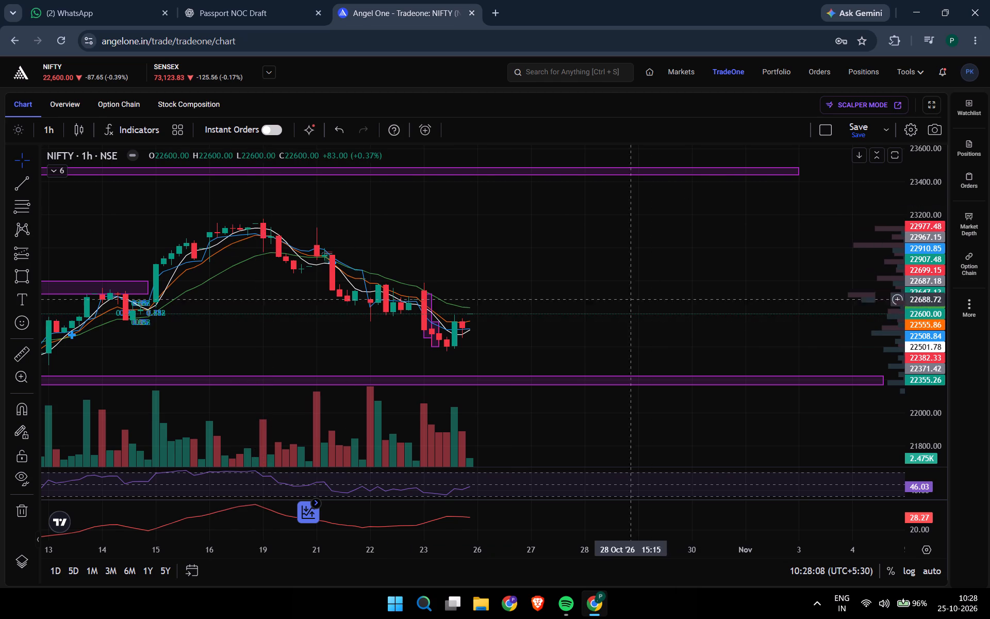
drag(399, 321, 919, 340)
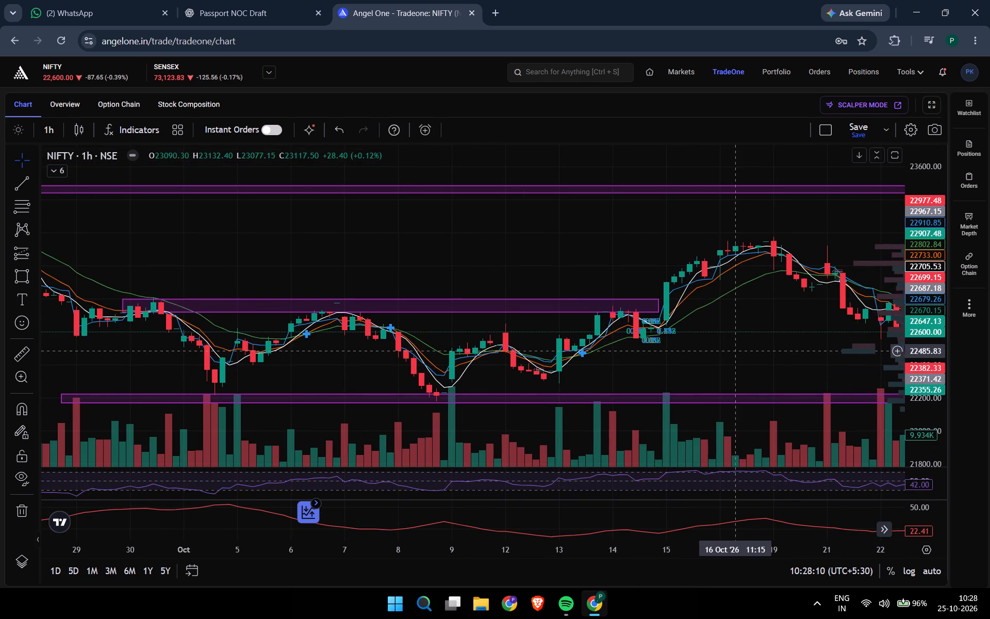
scroll(707, 353, down, 5)
drag(505, 366, 491, 278)
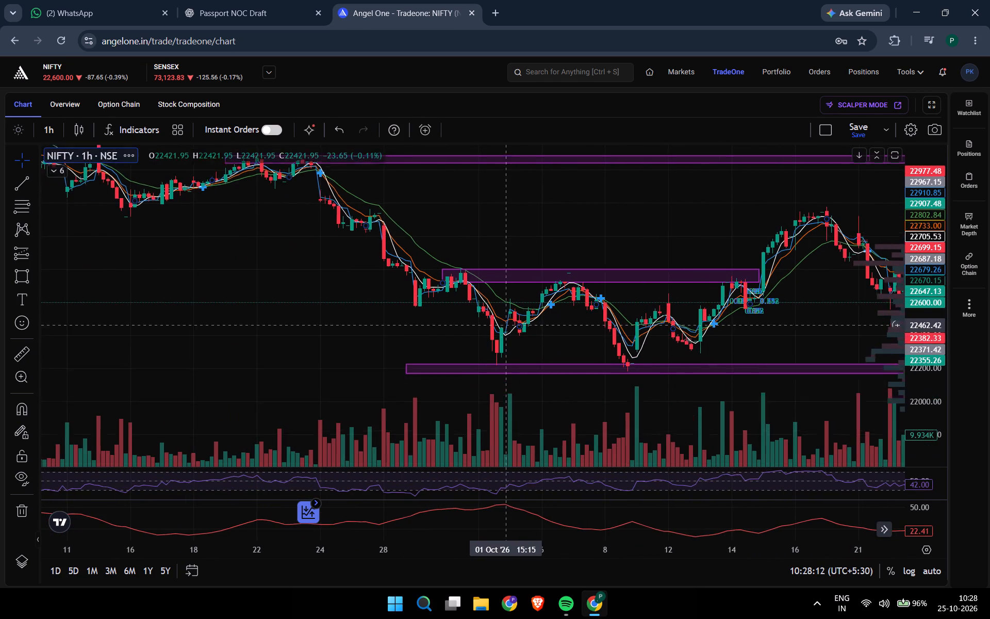
drag(491, 278, 482, 260)
drag(418, 283, 292, 331)
click(746, 373)
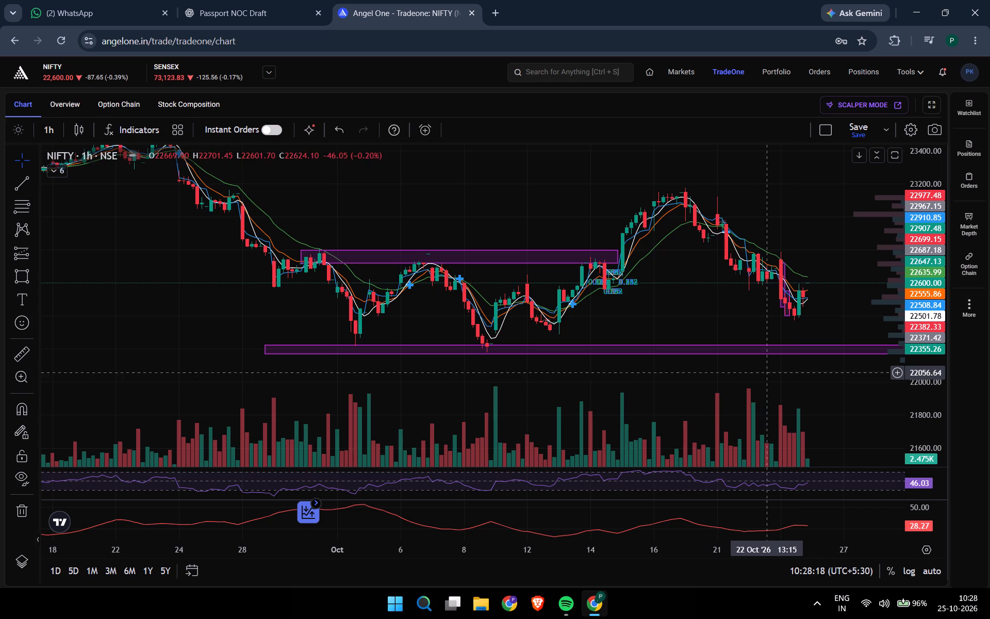
Delete the small drawing with ratio labels on the 14 October candles near 22600.
click(612, 289)
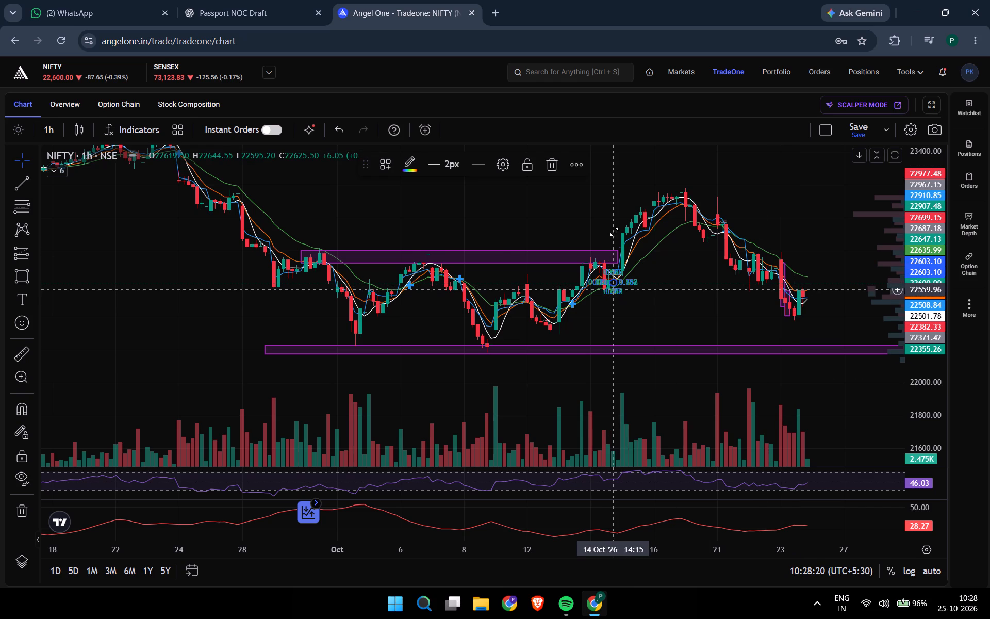
click(551, 165)
click(722, 327)
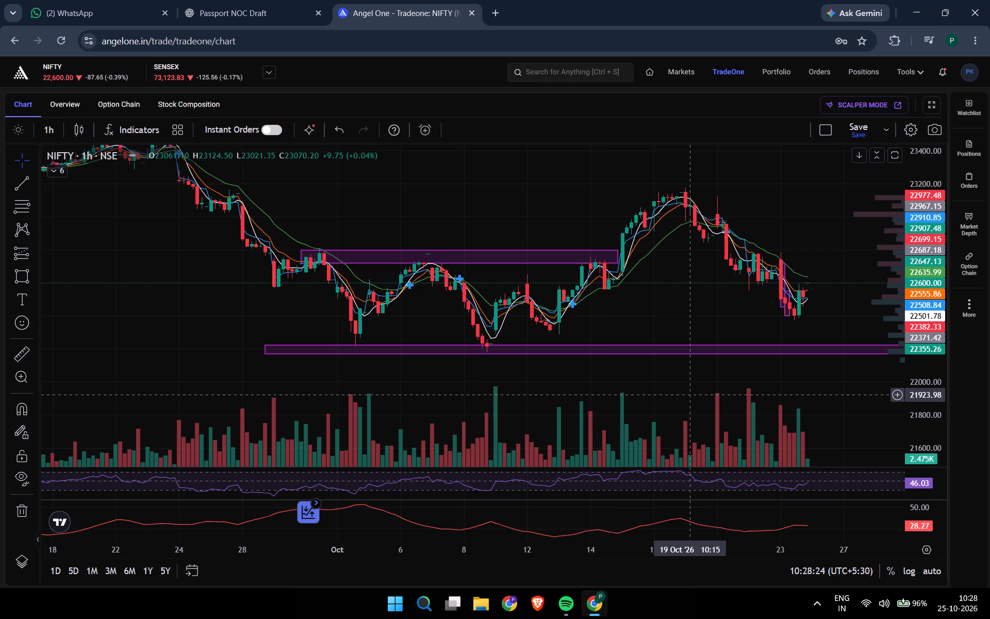
scroll(195, 313, up, 2)
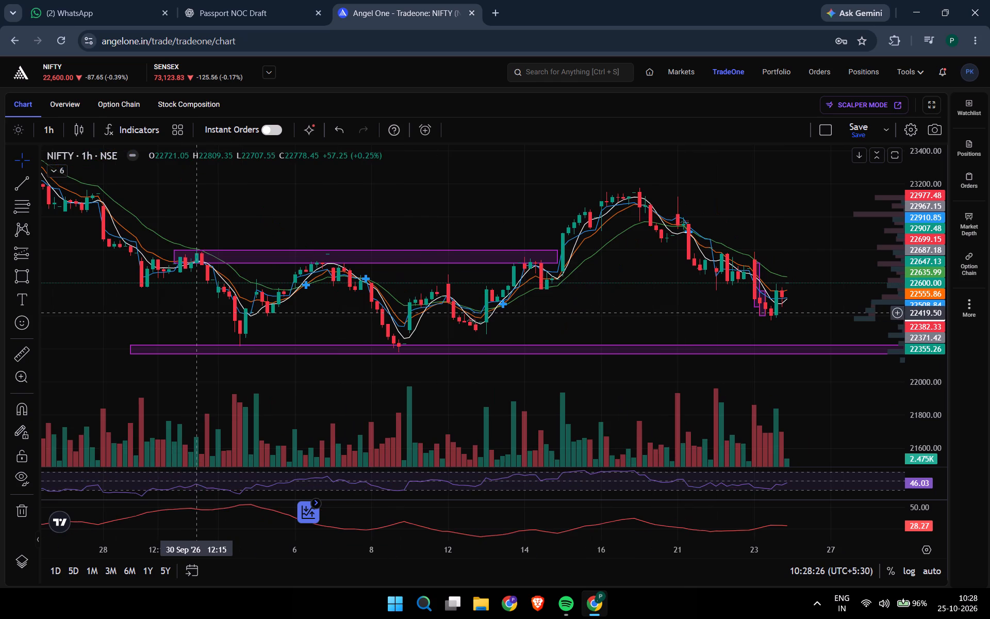
Extend the rectangle over the late-September highs back to 15 Sep 09:15 and set its upper edge at about 23465.
drag(272, 332, 523, 353)
drag(275, 335, 409, 364)
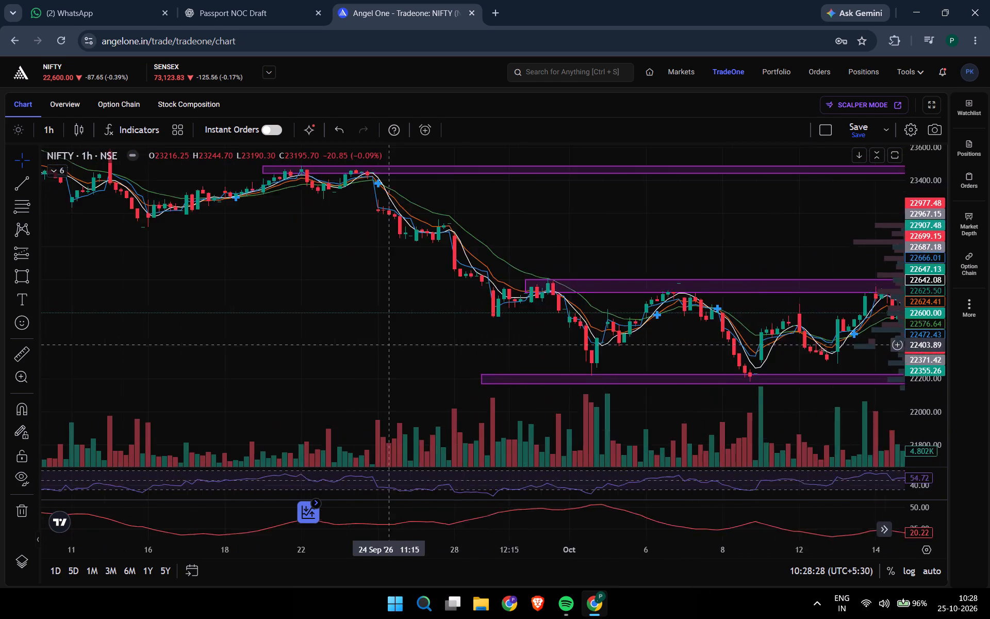
drag(409, 364, 643, 402)
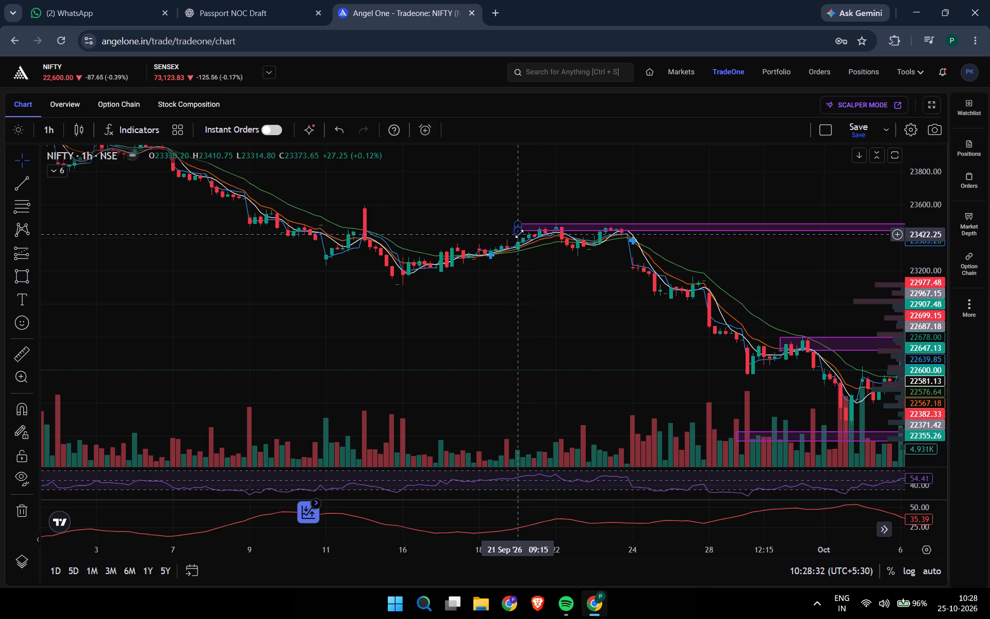
drag(519, 227, 366, 227)
click(366, 227)
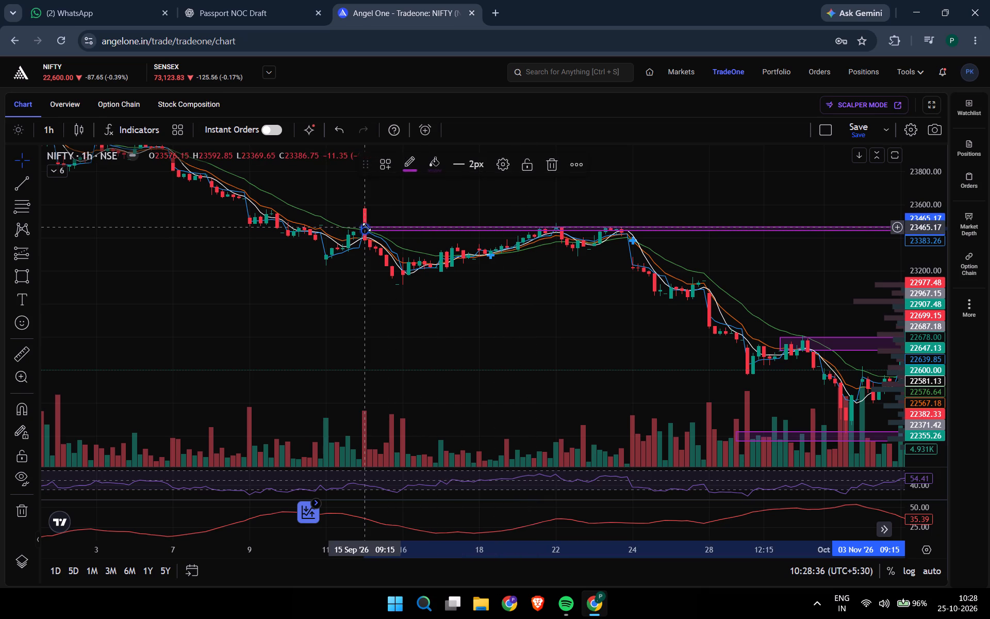
click(535, 323)
Switch the NIFTY chart to the 15-minute timeframe.
click(47, 126)
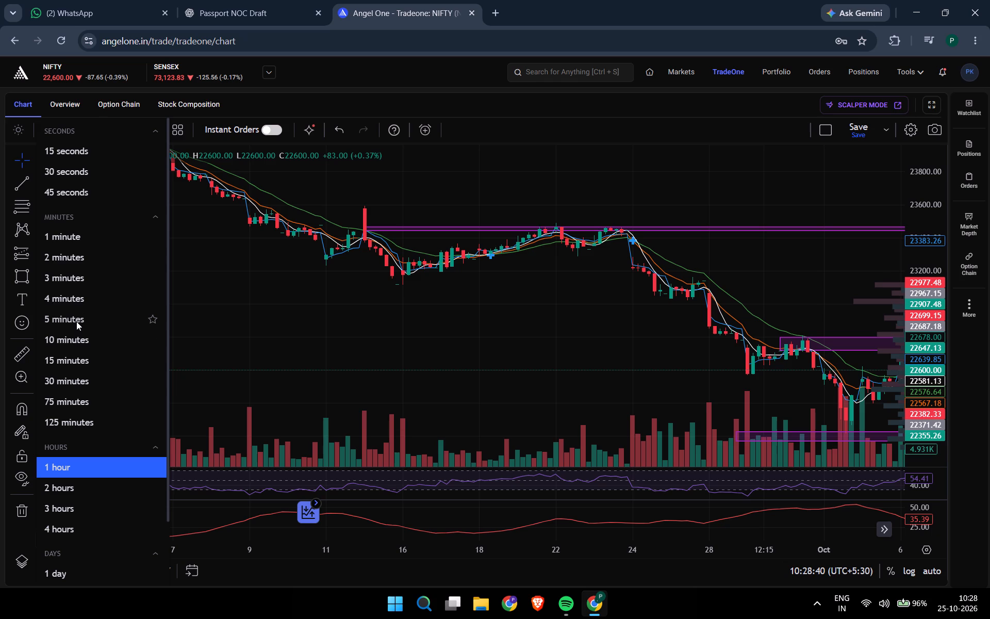
click(72, 354)
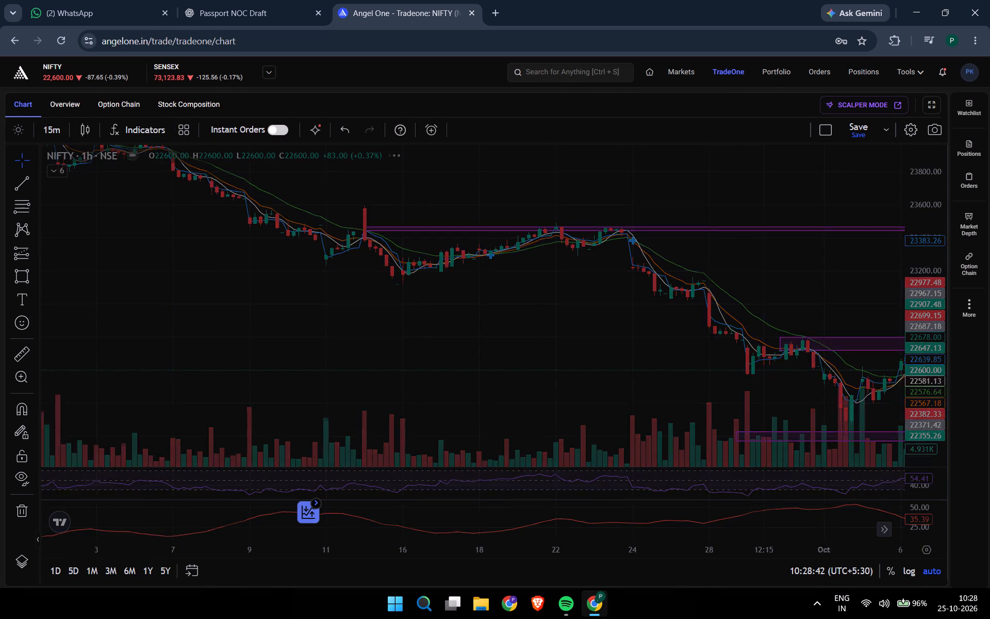
click(687, 312)
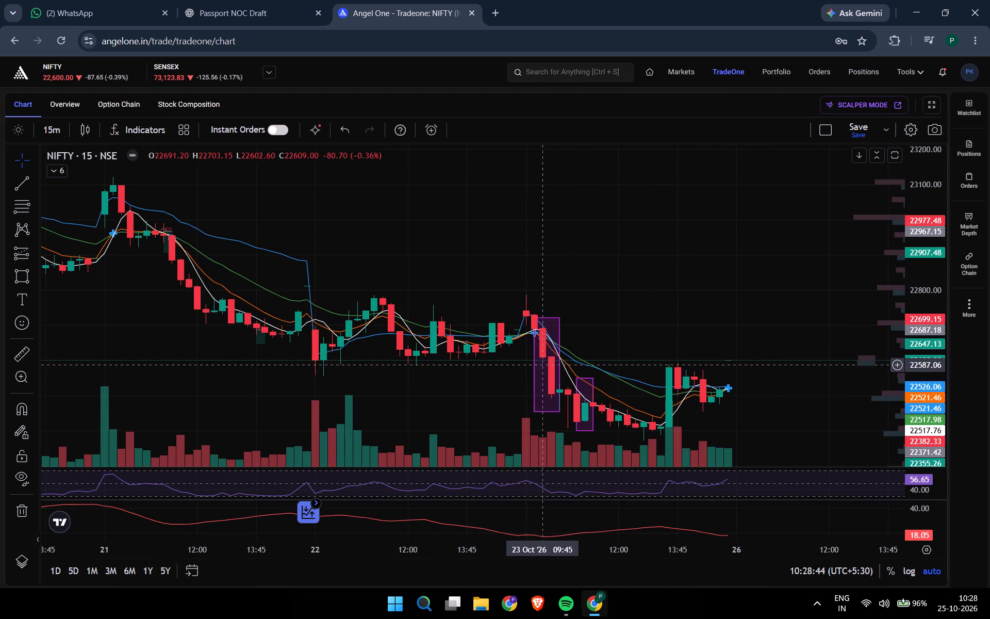
Delete the two small rectangles marking the 23 October sell-off candles.
click(539, 365)
click(552, 167)
click(589, 412)
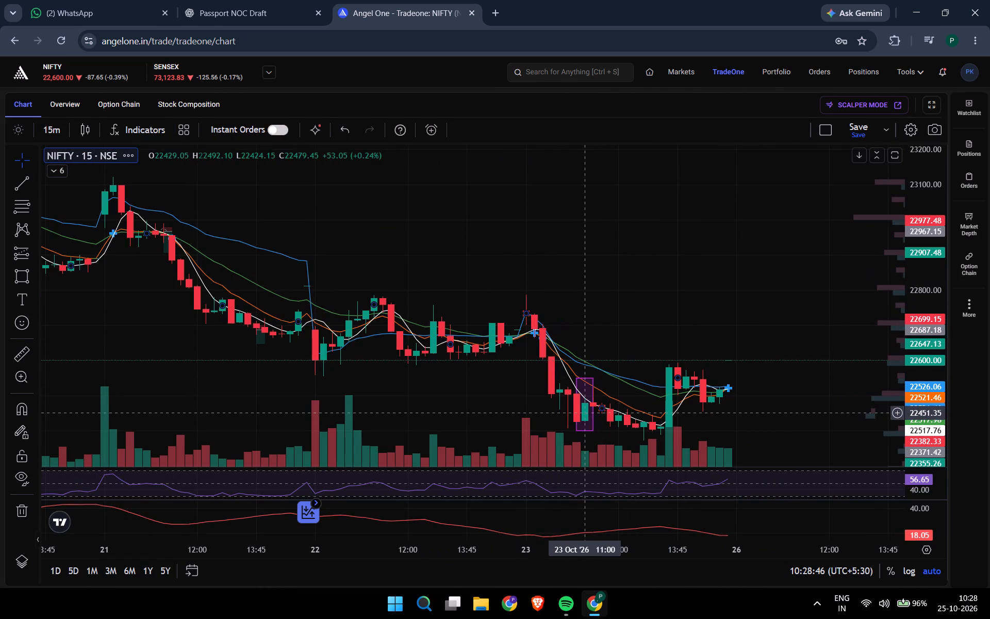
click(589, 421)
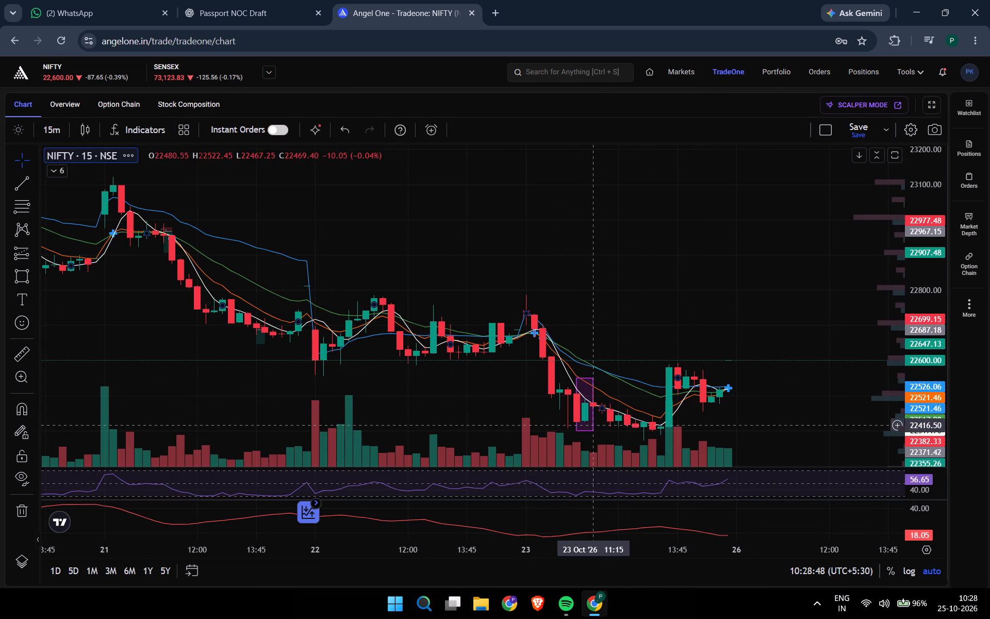
click(585, 428)
click(558, 174)
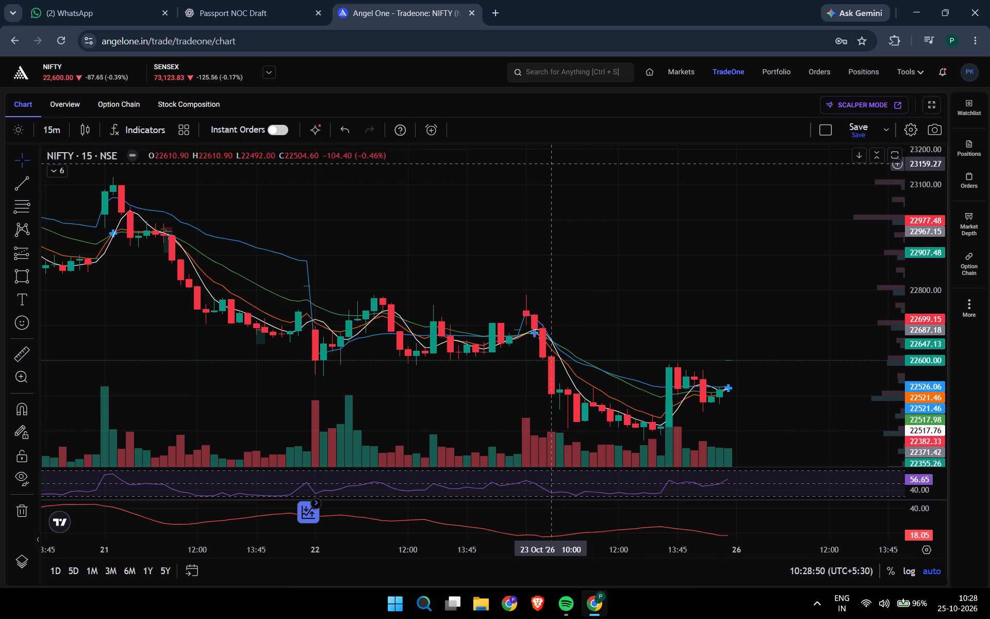
Examine the 15-minute NIFTY price action through October against the marked support and resistance zones.
click(773, 272)
scroll(942, 364, up, 1)
scroll(942, 363, down, 4)
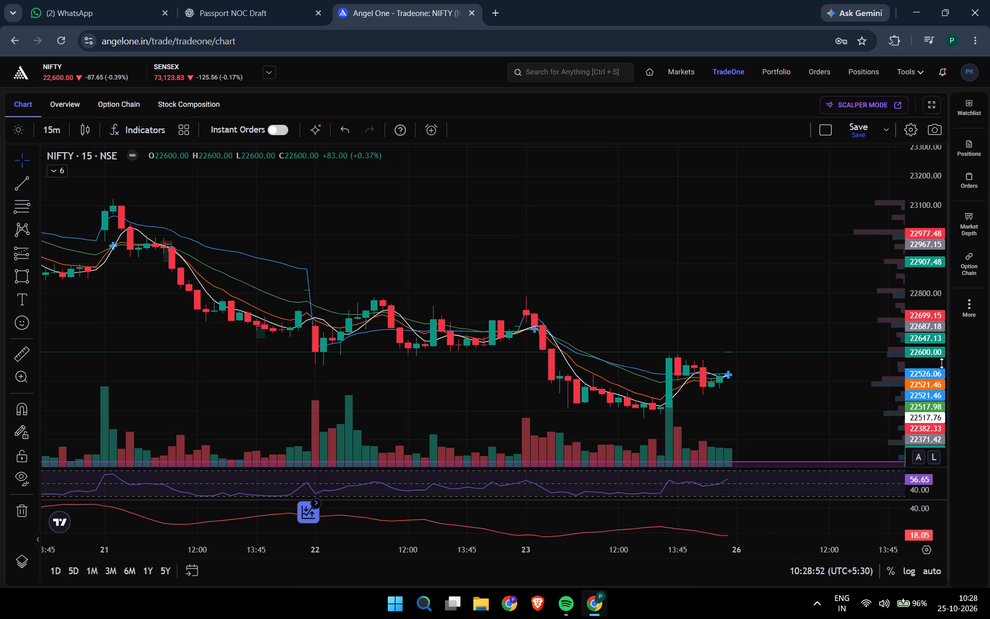
scroll(617, 330, down, 9)
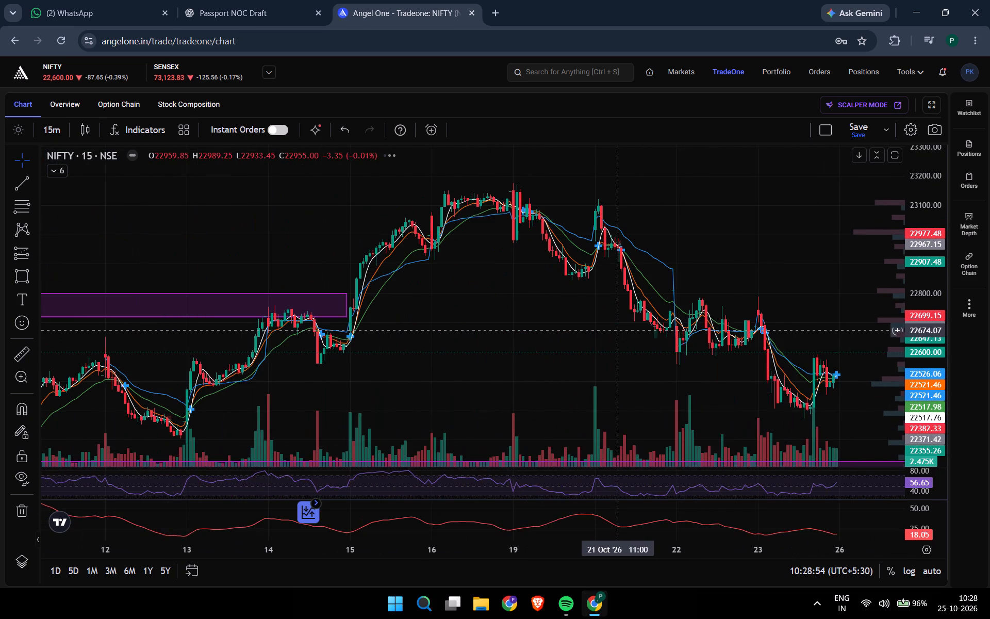
scroll(603, 331, down, 3)
drag(605, 347, 541, 213)
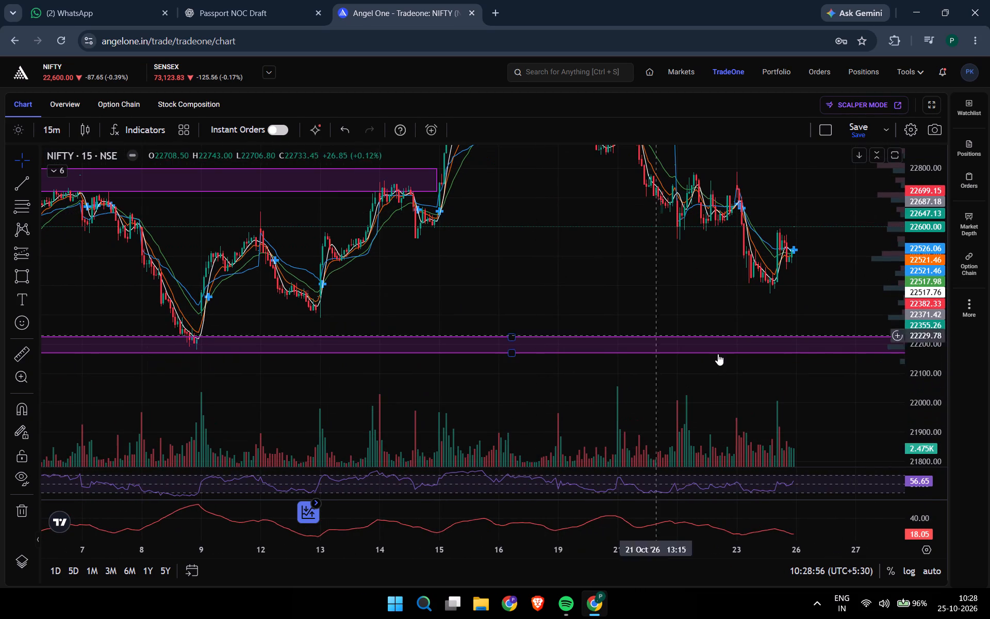
click(718, 354)
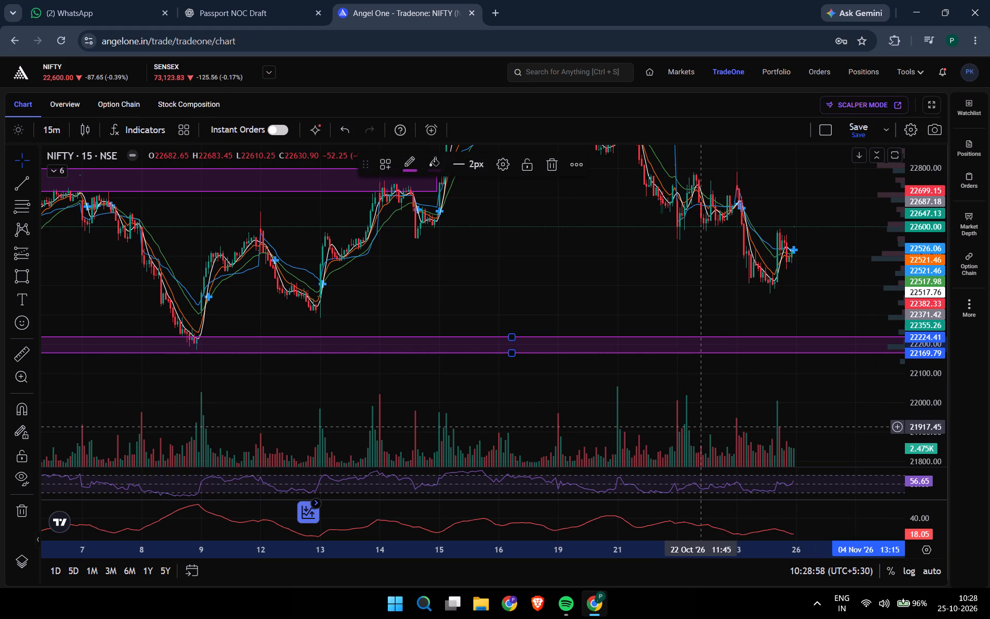
click(704, 425)
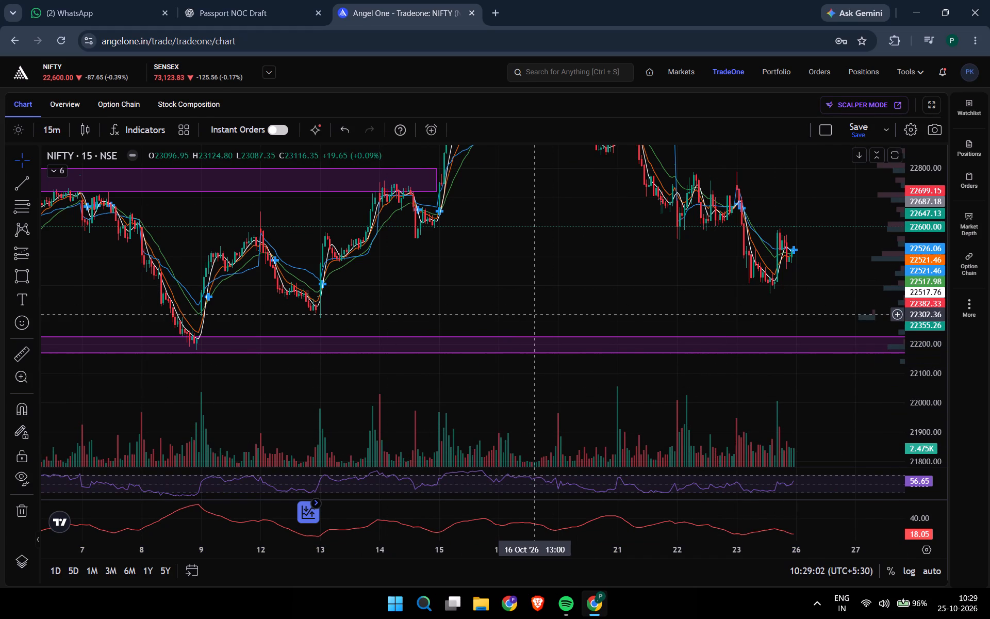
scroll(534, 315, down, 7)
drag(526, 315, 417, 348)
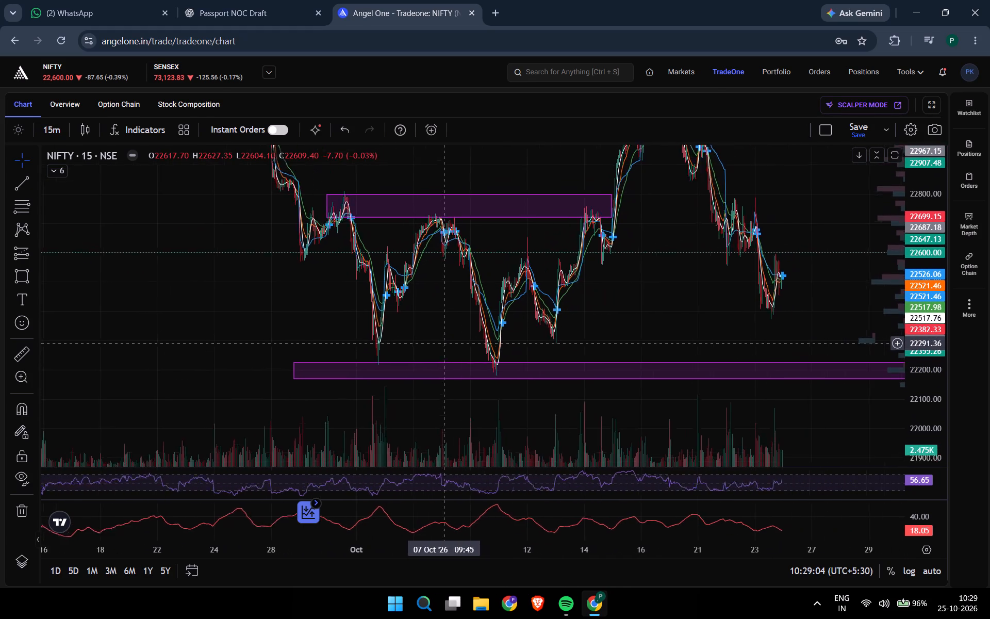
drag(417, 348, 267, 371)
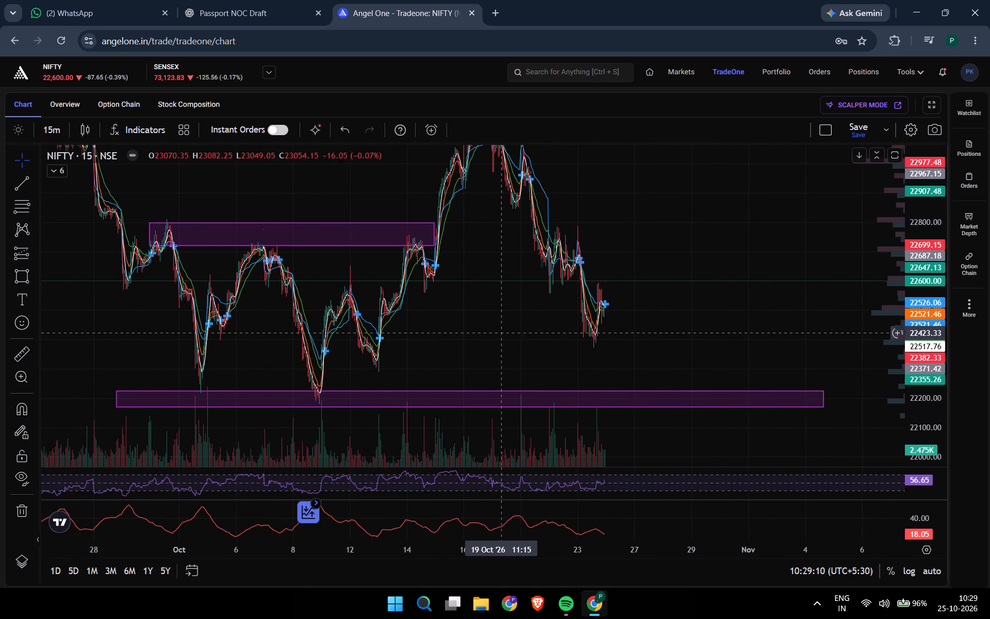
Draw a rectangle over the 22–23 October highs, from 21 Oct 15:00 to 4 Nov, between about 22773 and 22733.
scroll(501, 332, up, 4)
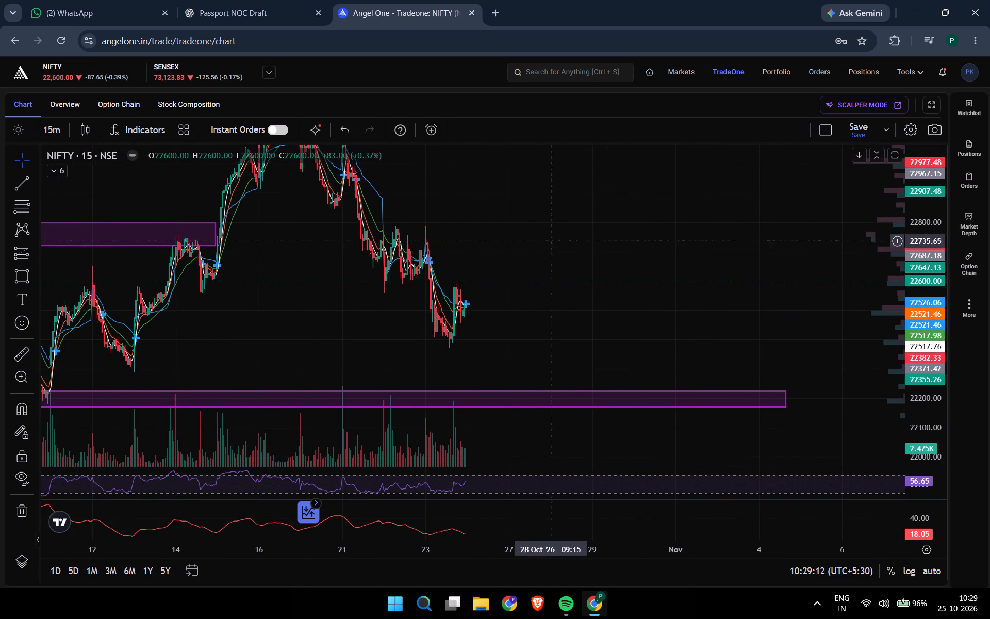
click(14, 279)
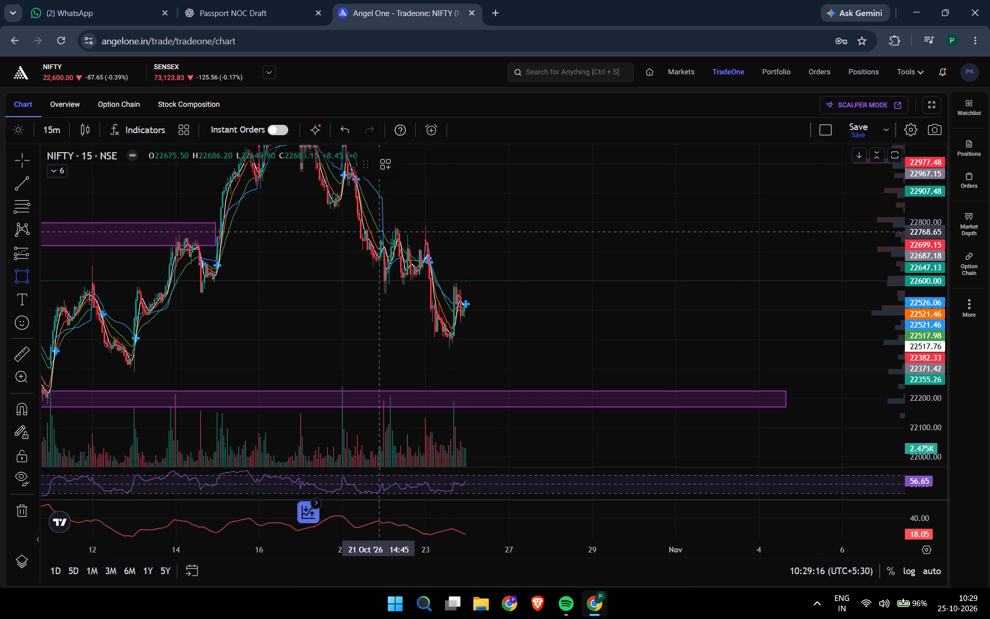
drag(381, 230, 603, 238)
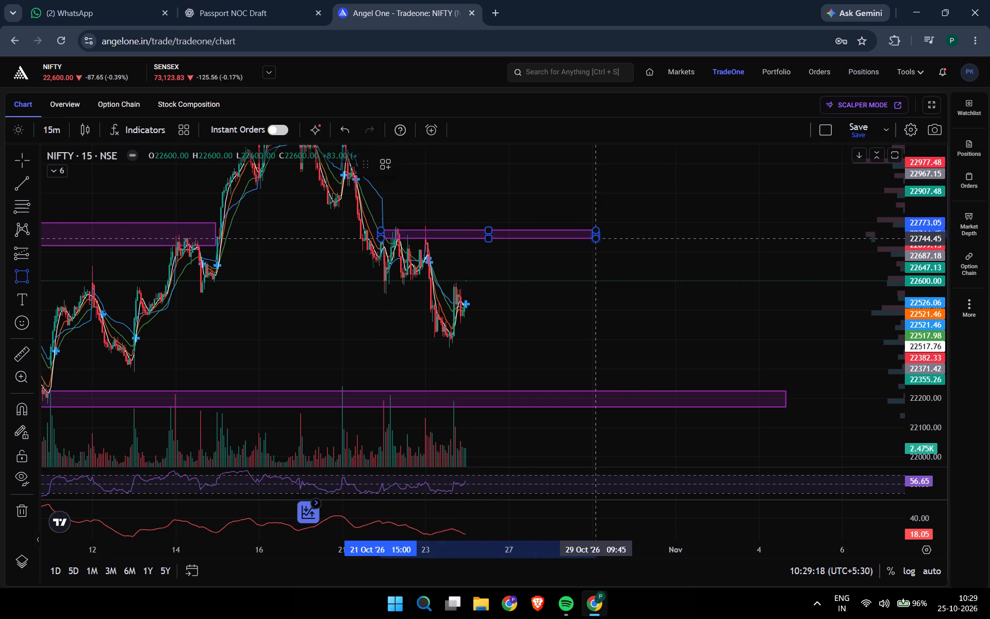
drag(603, 238, 816, 242)
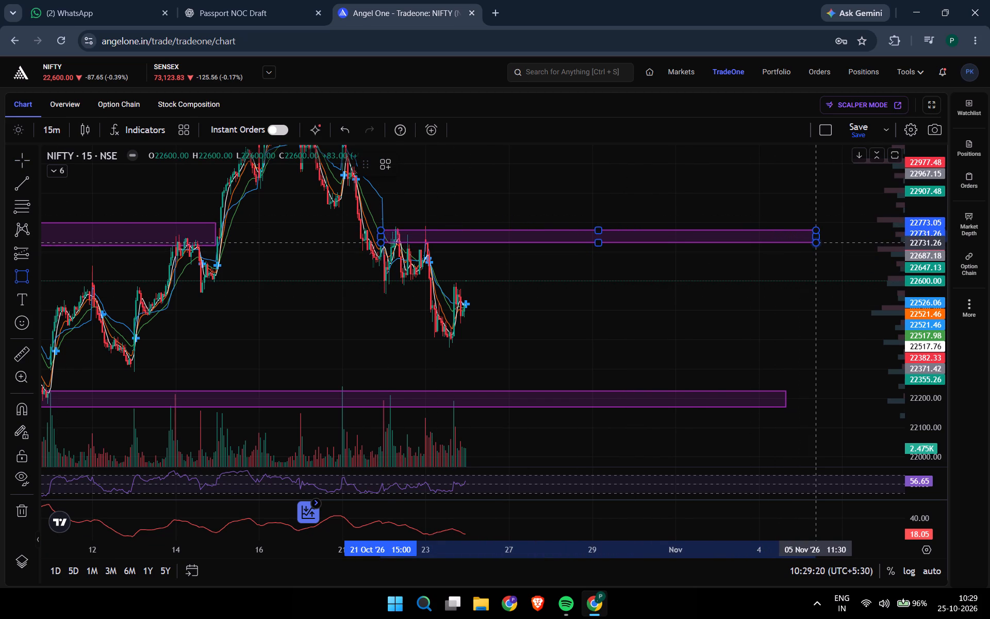
drag(816, 242, 785, 241)
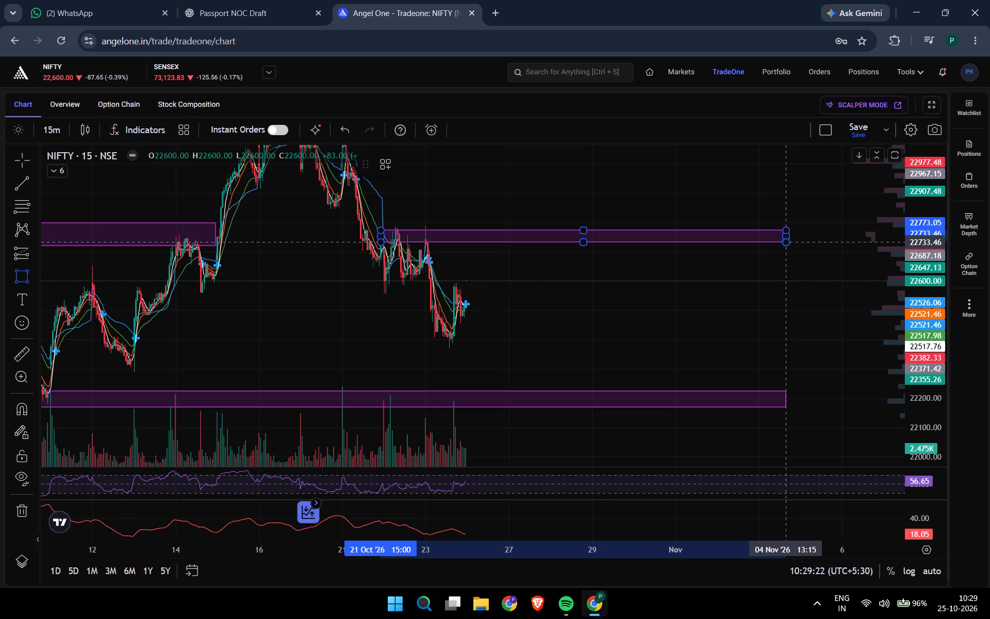
click(784, 242)
click(801, 276)
click(779, 346)
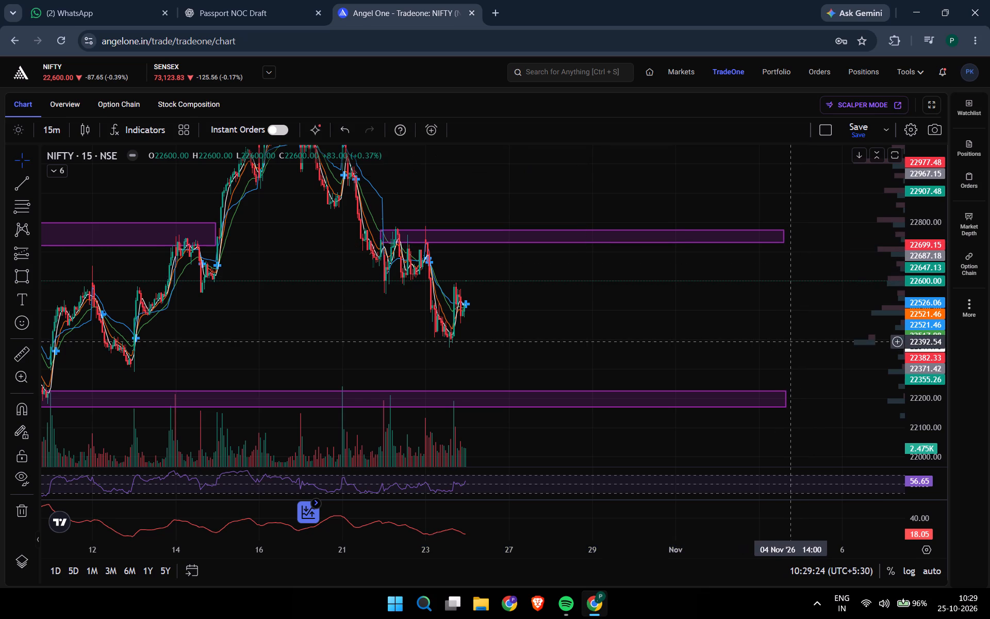
Draw a thin rectangle over the mid-October highs, from 15 Oct 10:30 to 28 Oct 14:15, between about 23149 and 23116.
drag(302, 316, 319, 354)
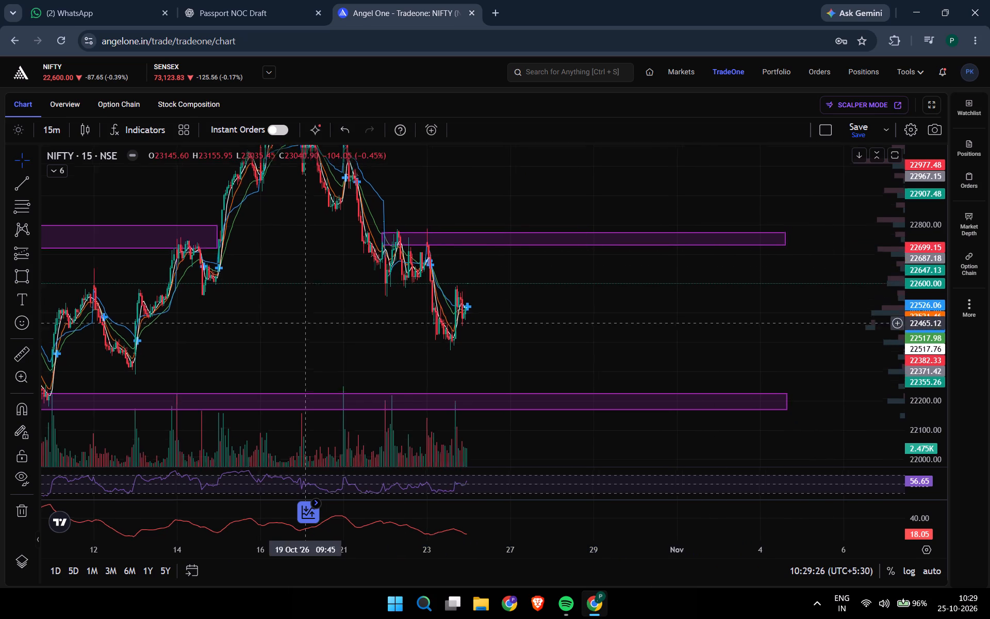
drag(319, 354, 337, 390)
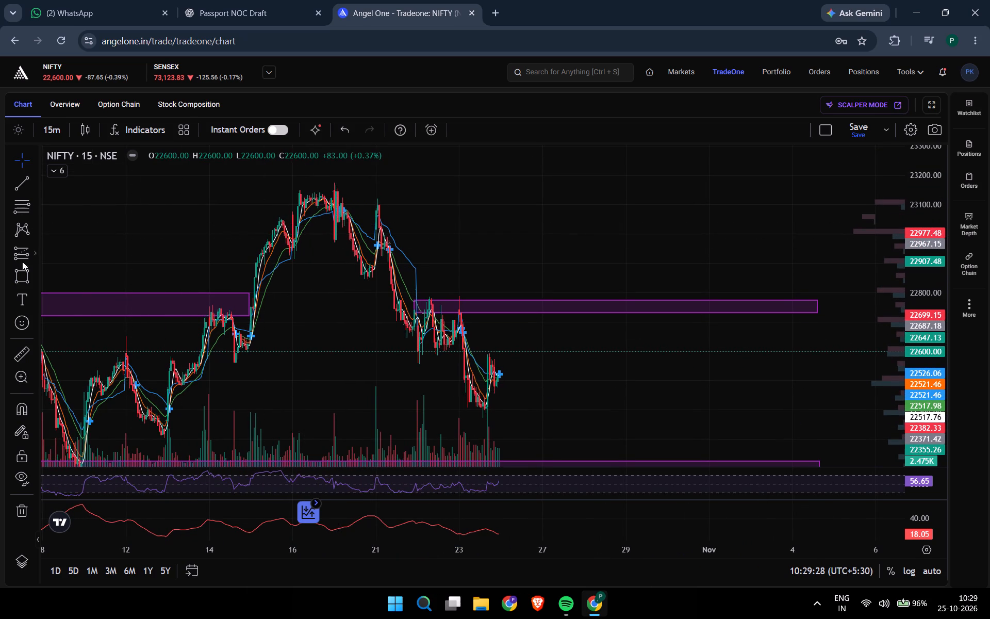
click(21, 280)
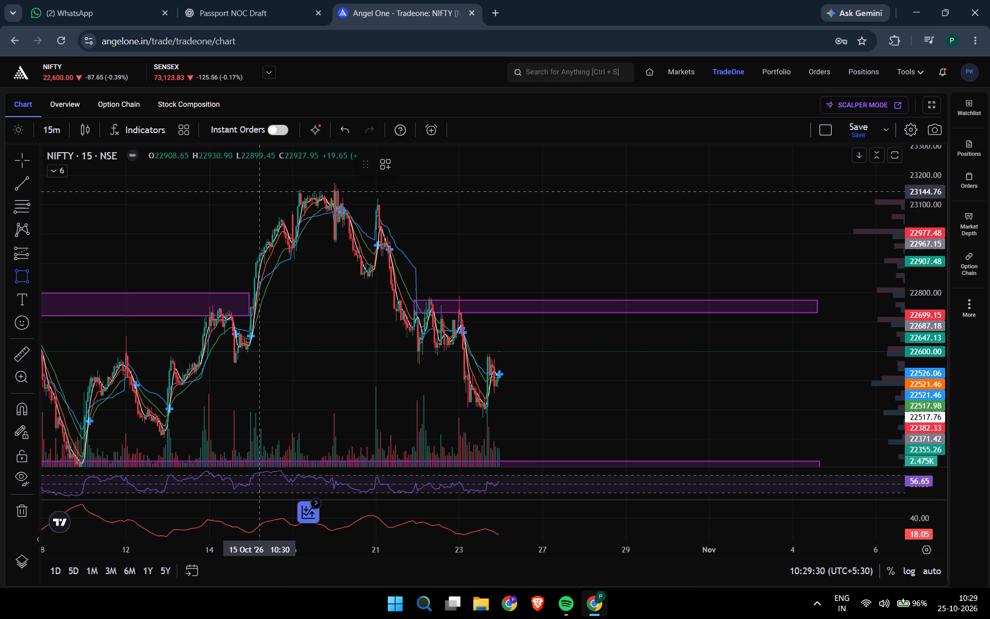
click(260, 190)
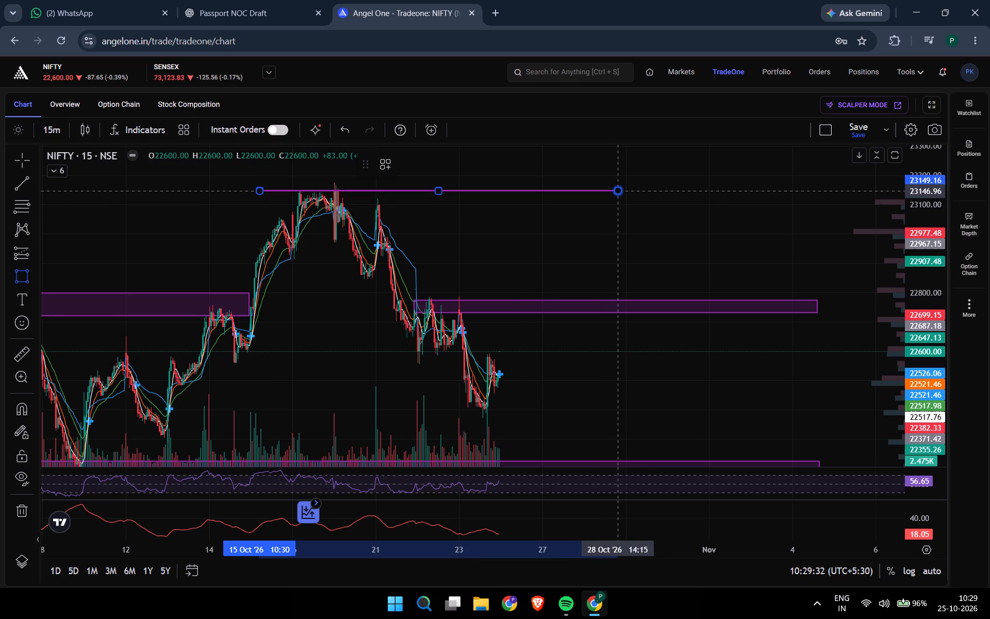
click(618, 200)
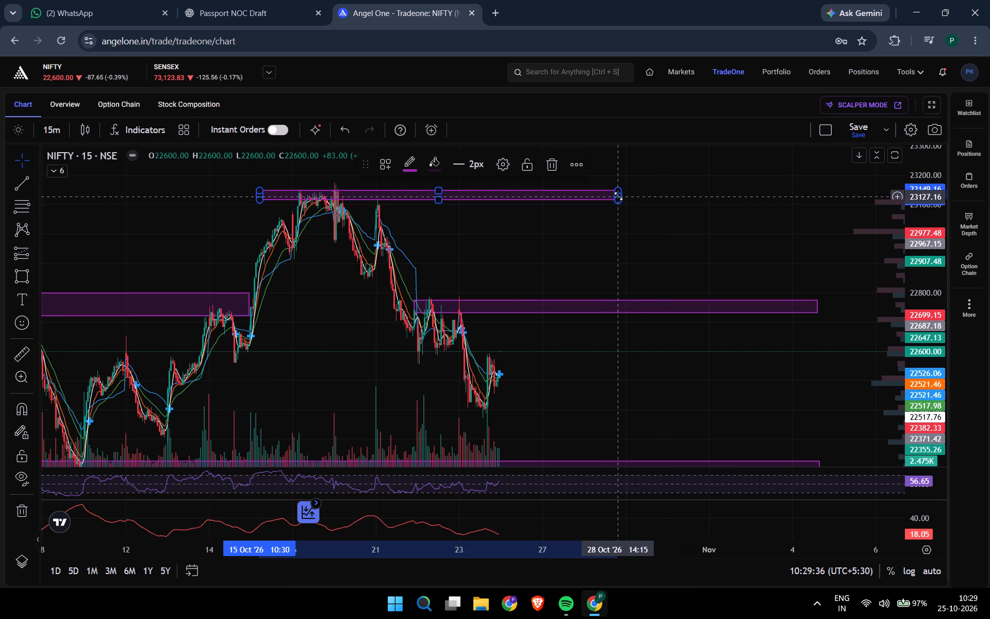
Extend the rectangle over the mid-October highs to 4 Nov and raise its upper edge to about 23171.
click(619, 196)
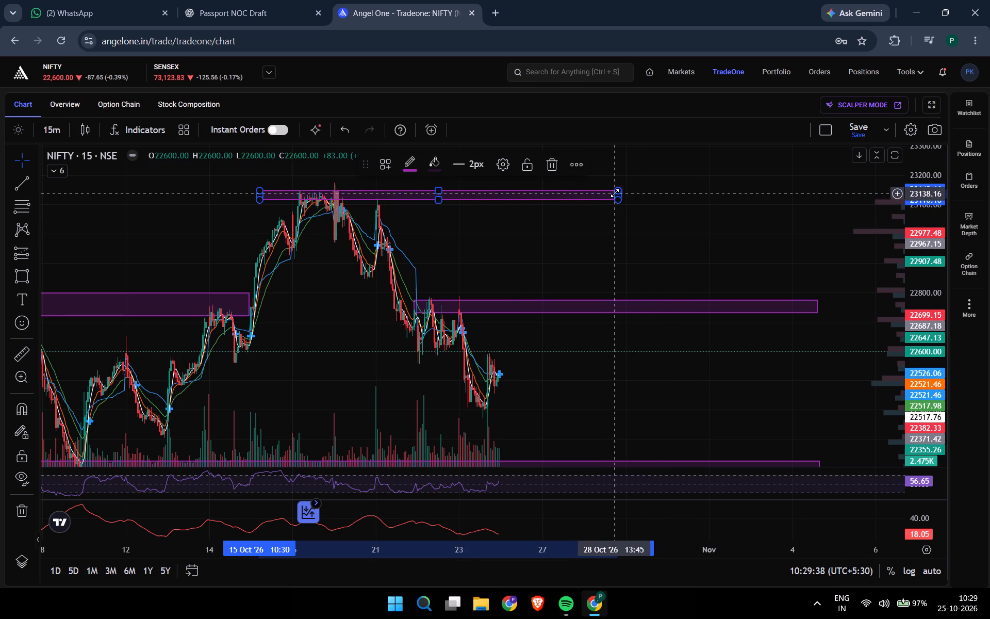
drag(615, 193, 818, 202)
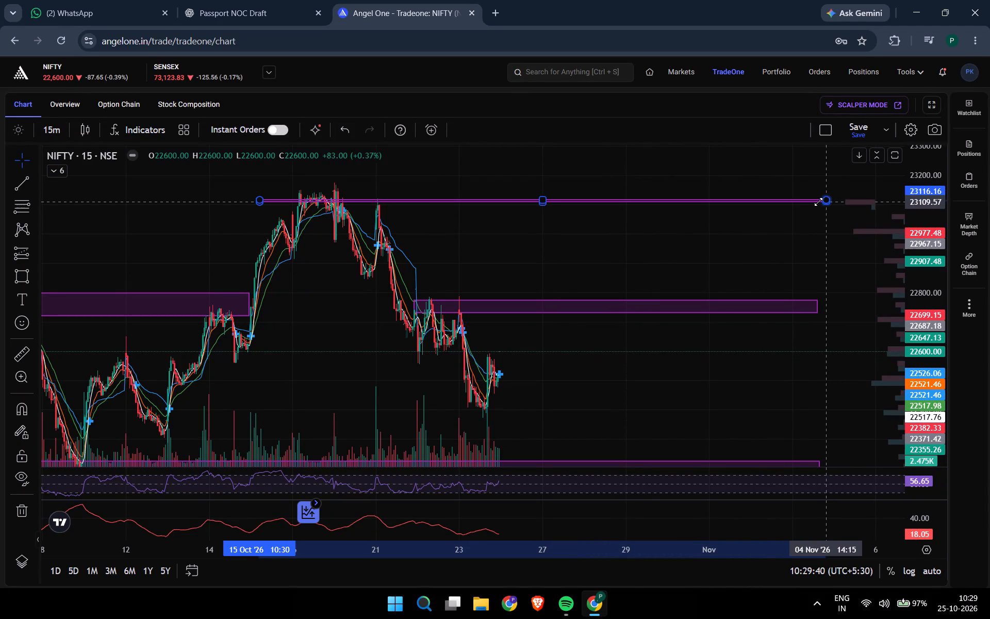
drag(818, 202, 812, 191)
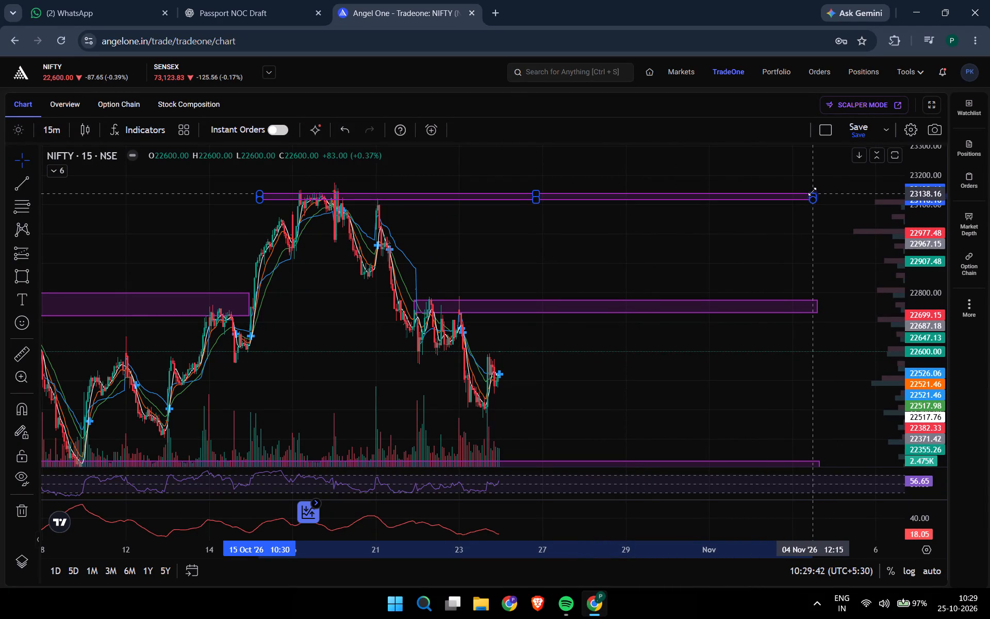
drag(812, 191, 814, 184)
click(814, 184)
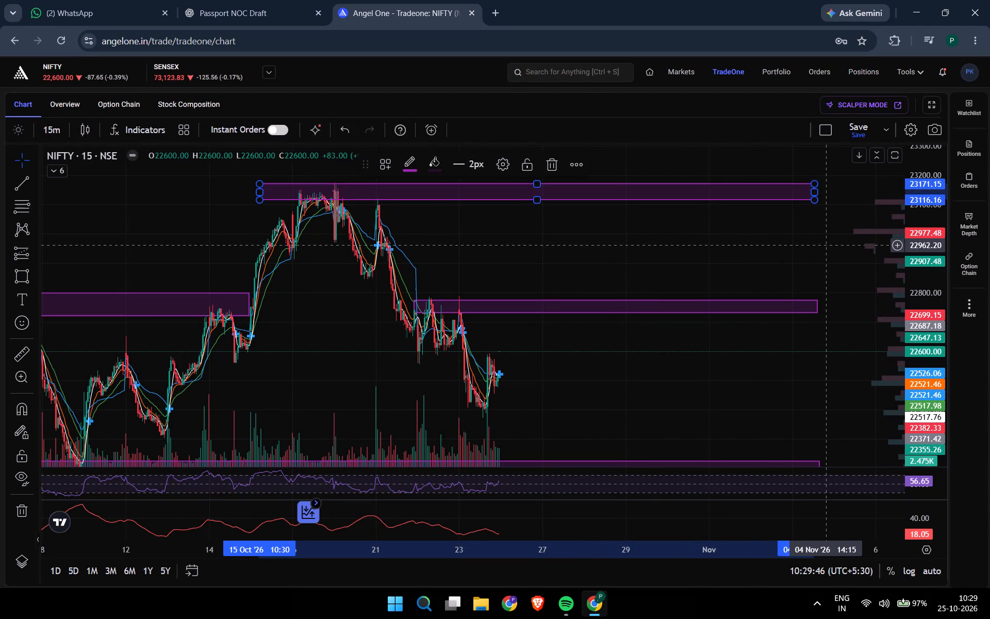
click(825, 245)
click(863, 297)
Examine the 15-minute candles from 21 to 23 October against the two new resistance zones.
scroll(605, 352, down, 2)
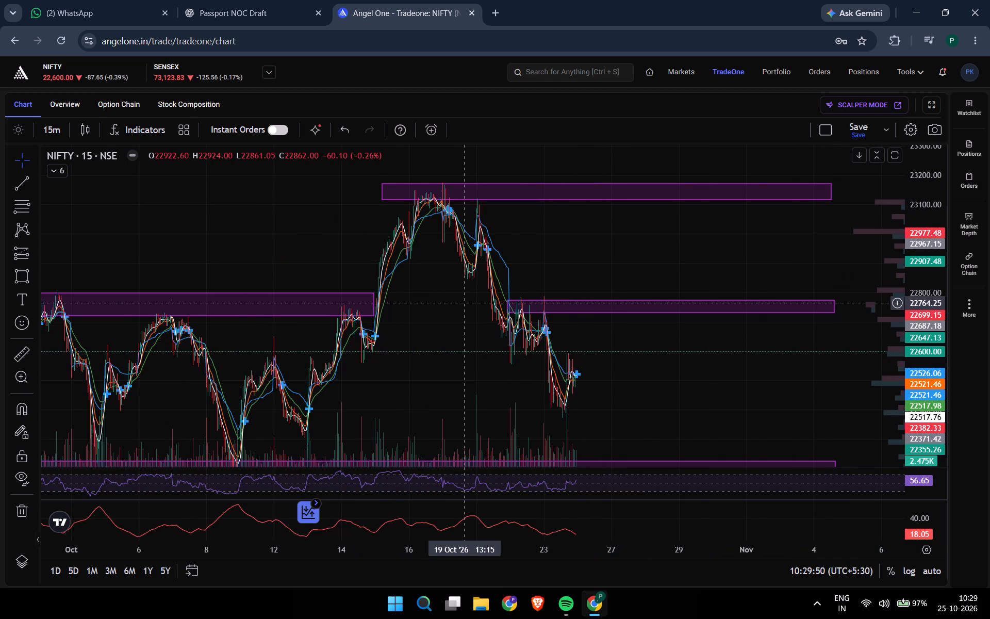
scroll(465, 303, up, 10)
drag(284, 345, 900, 354)
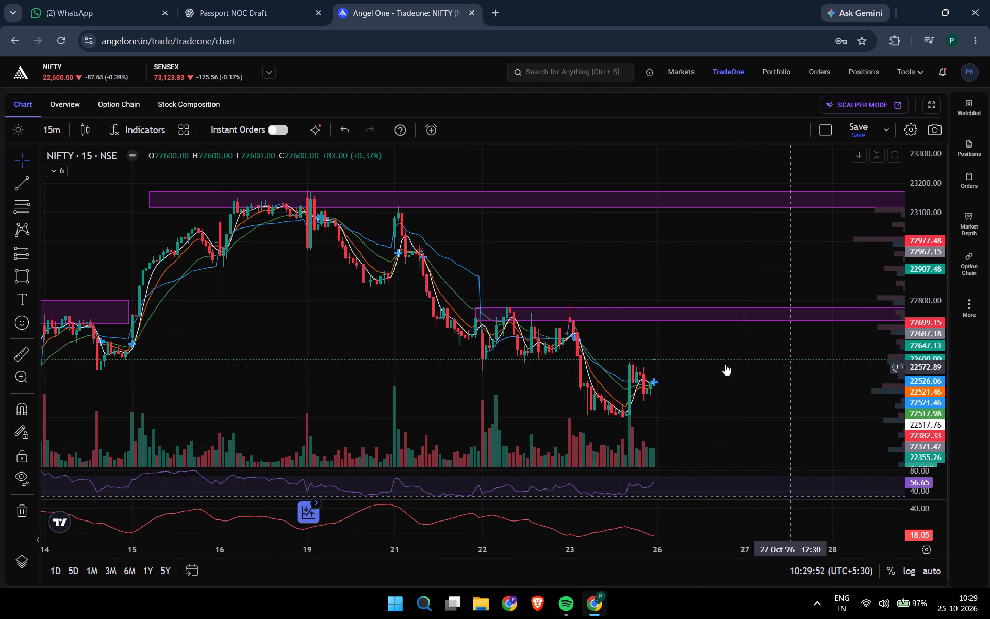
scroll(628, 349, up, 4)
drag(620, 355, 789, 346)
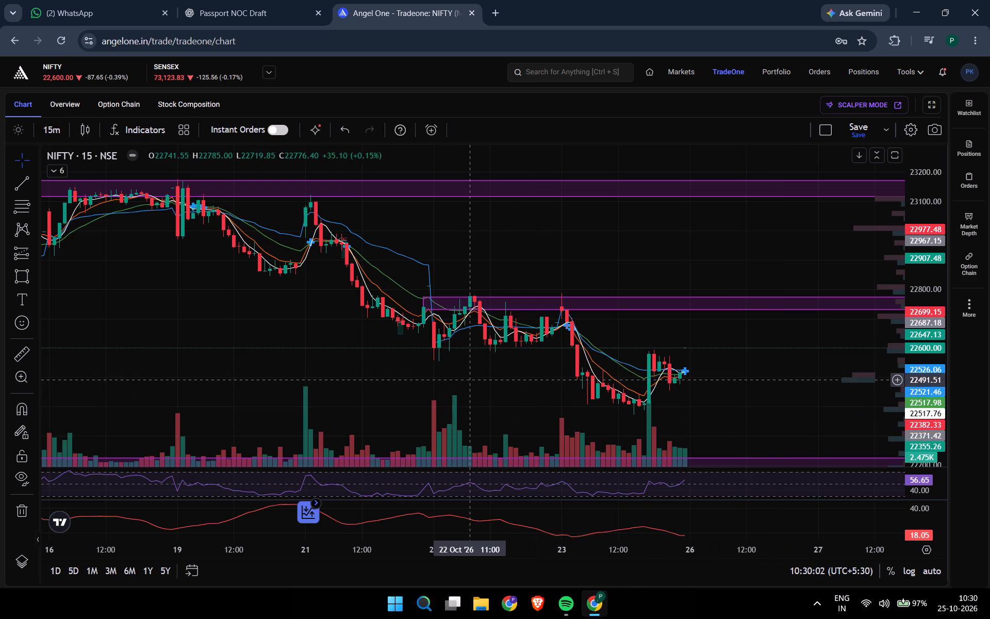
scroll(471, 380, up, 3)
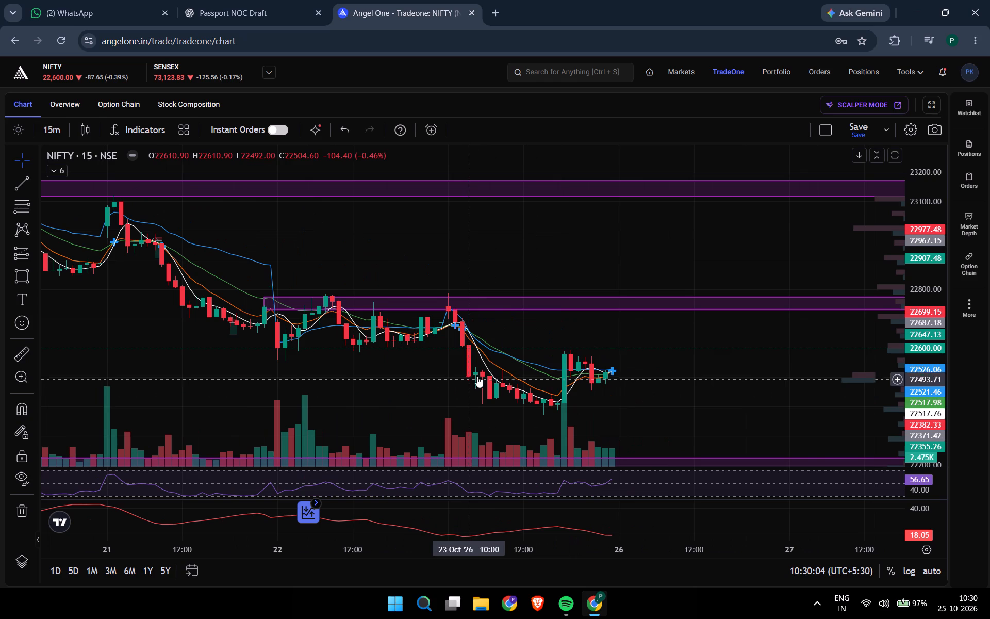
Draw a thin rectangle over the 22 October lows, from 21 Oct 15:00 to 23 Oct 09:45, between about 22586 and 22549.
drag(499, 364, 624, 372)
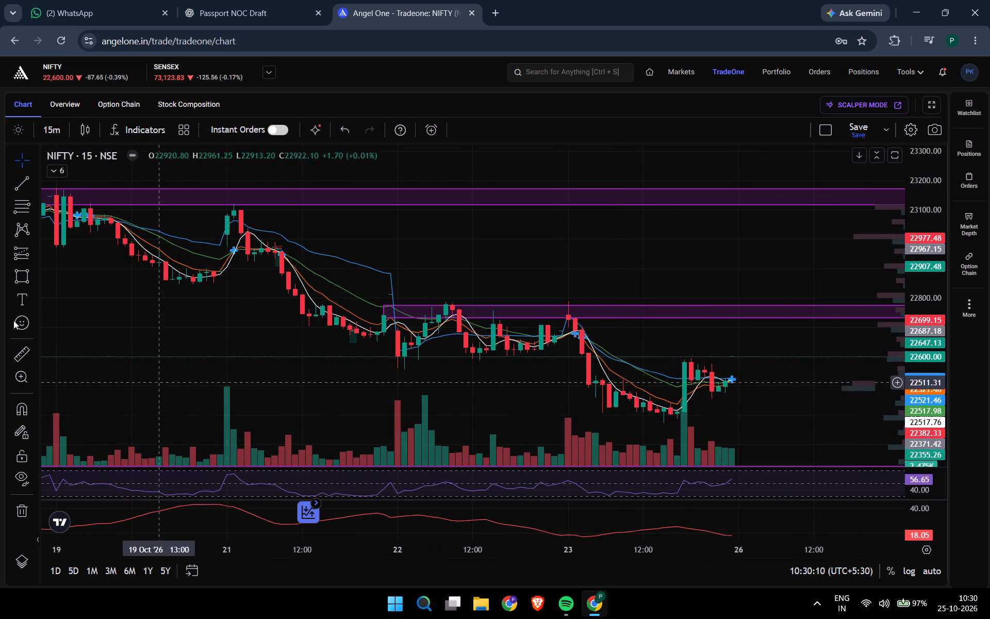
click(19, 275)
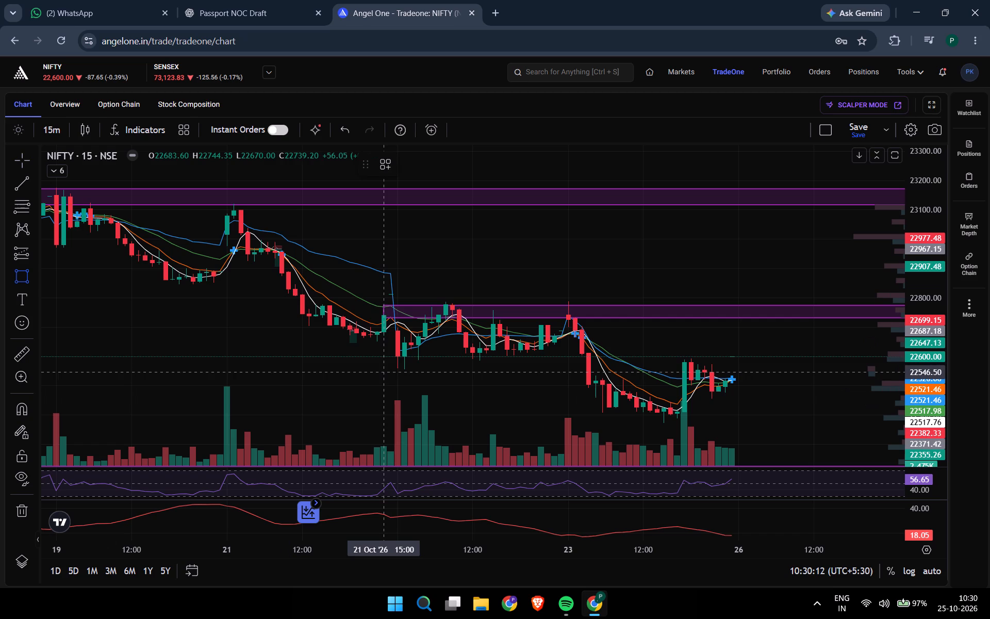
click(381, 371)
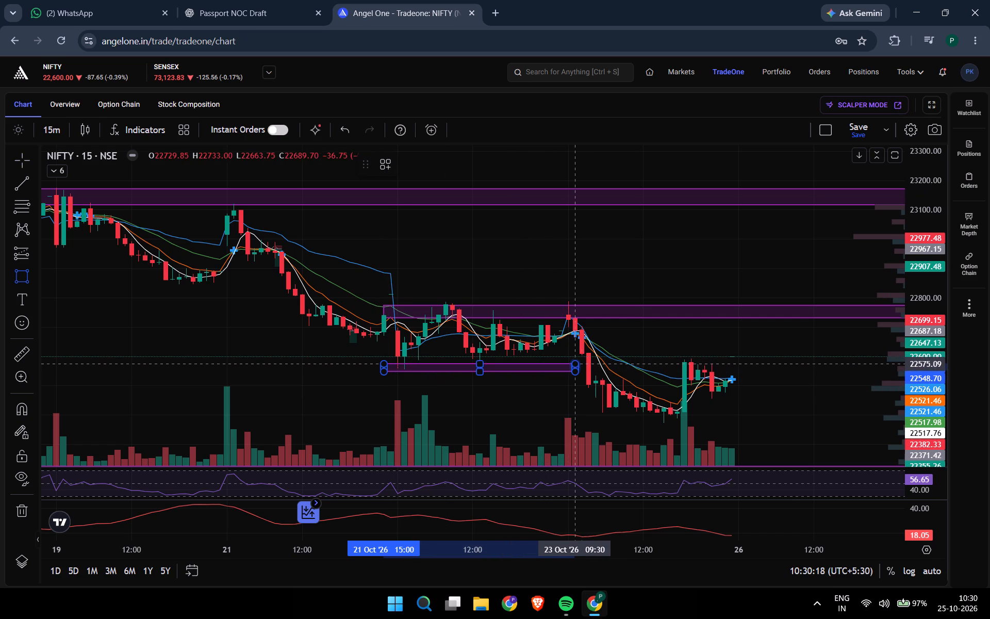
click(582, 360)
click(581, 360)
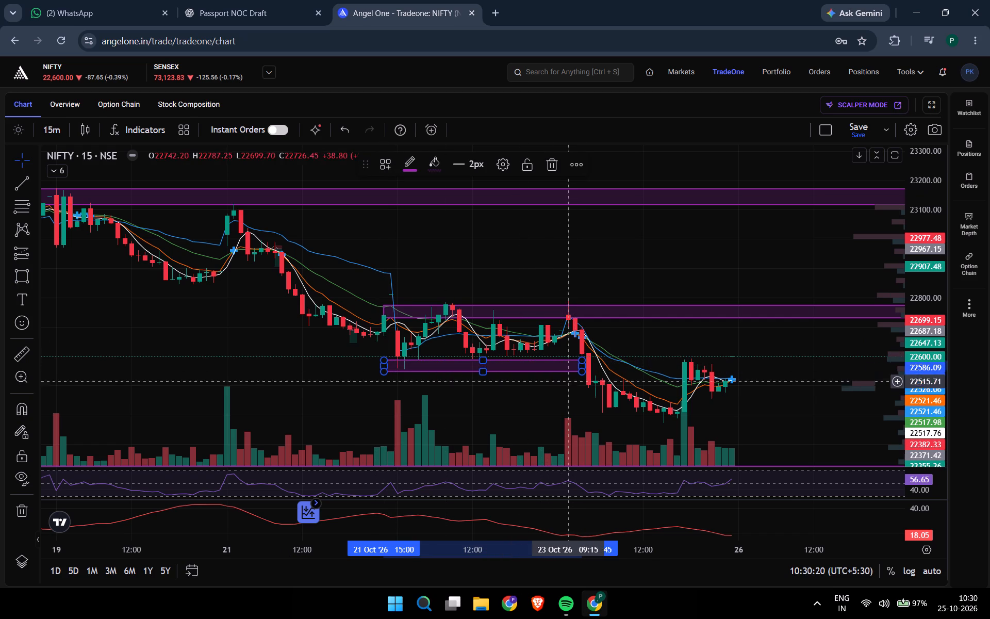
click(565, 387)
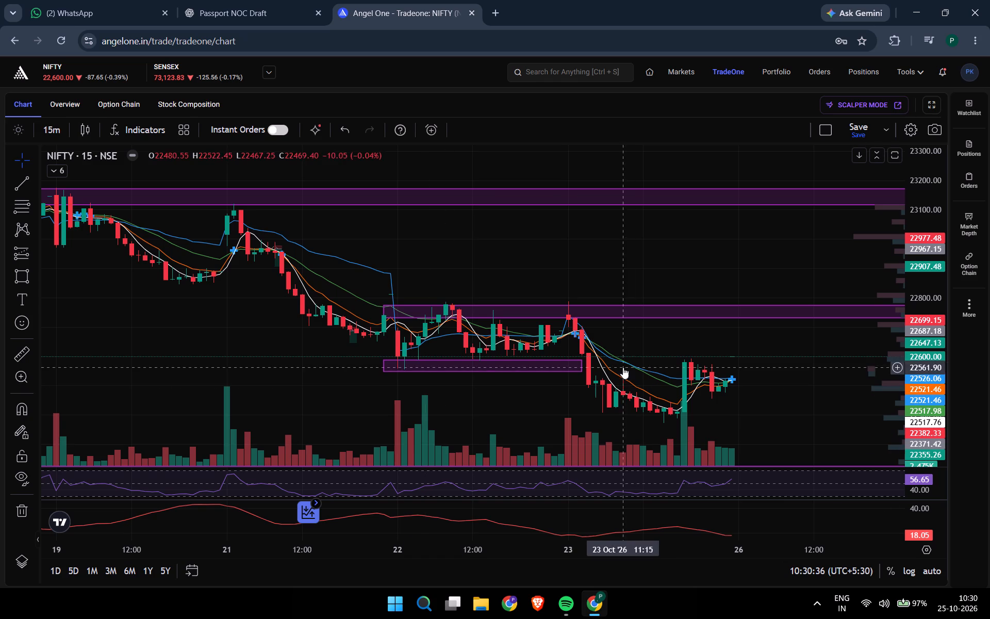
Extend the rectangle over the 22 October lows forward in time to 26 Oct 15:15.
drag(578, 366, 785, 328)
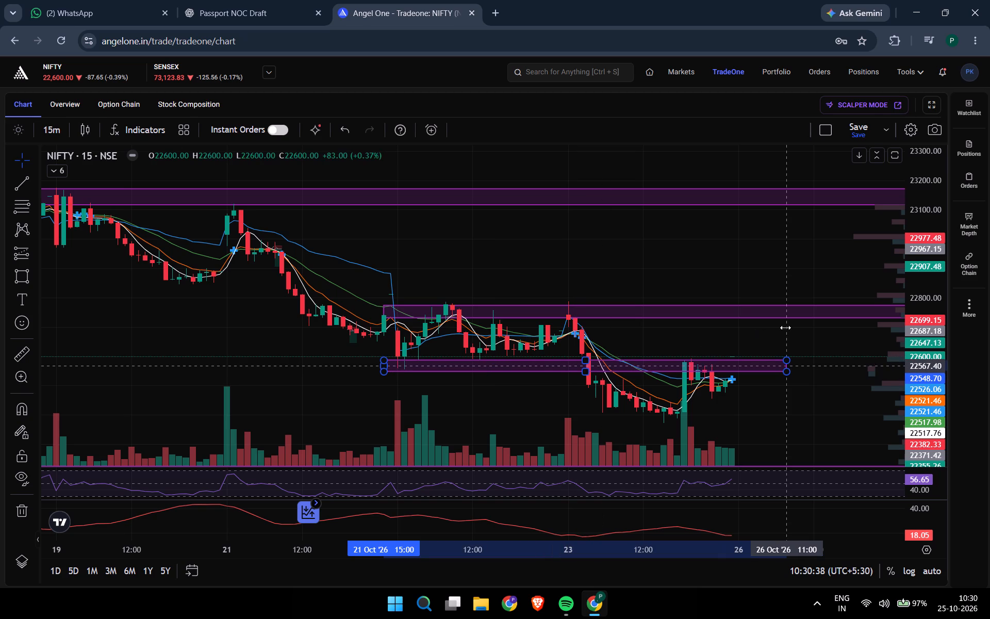
drag(785, 328, 948, 332)
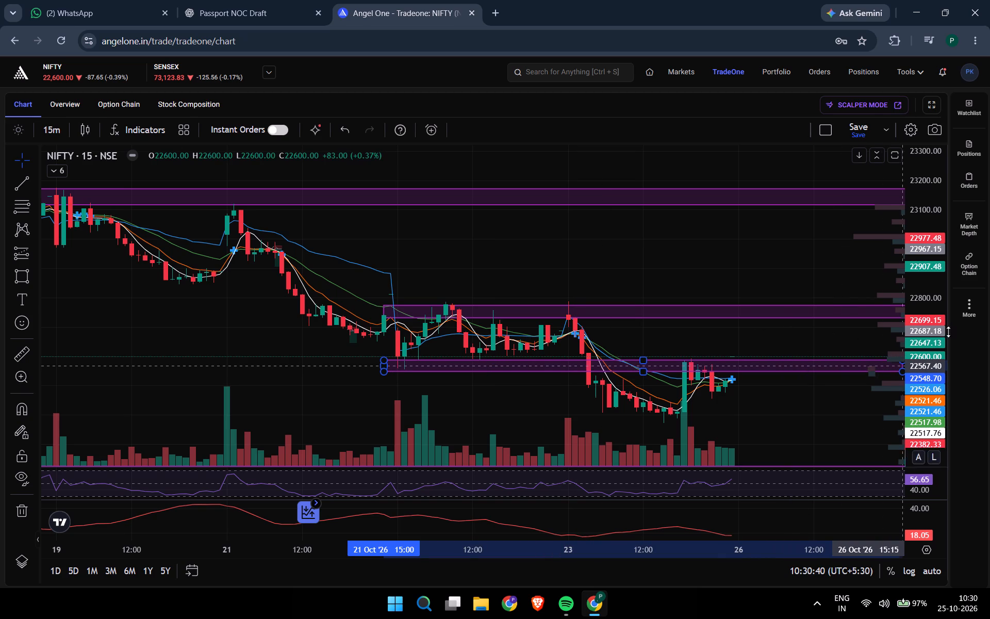
drag(948, 332, 952, 332)
click(951, 332)
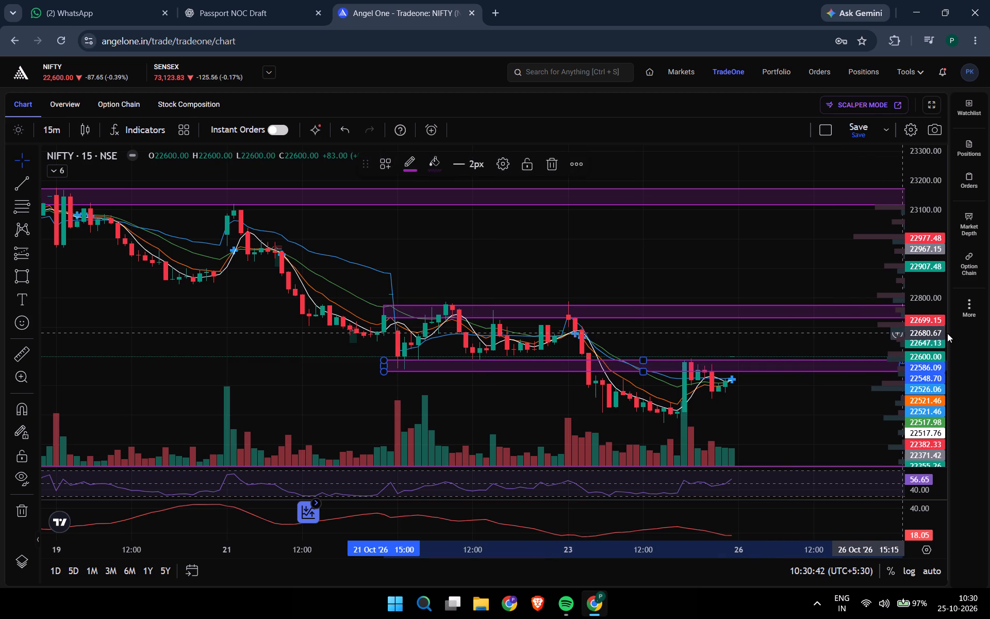
click(849, 409)
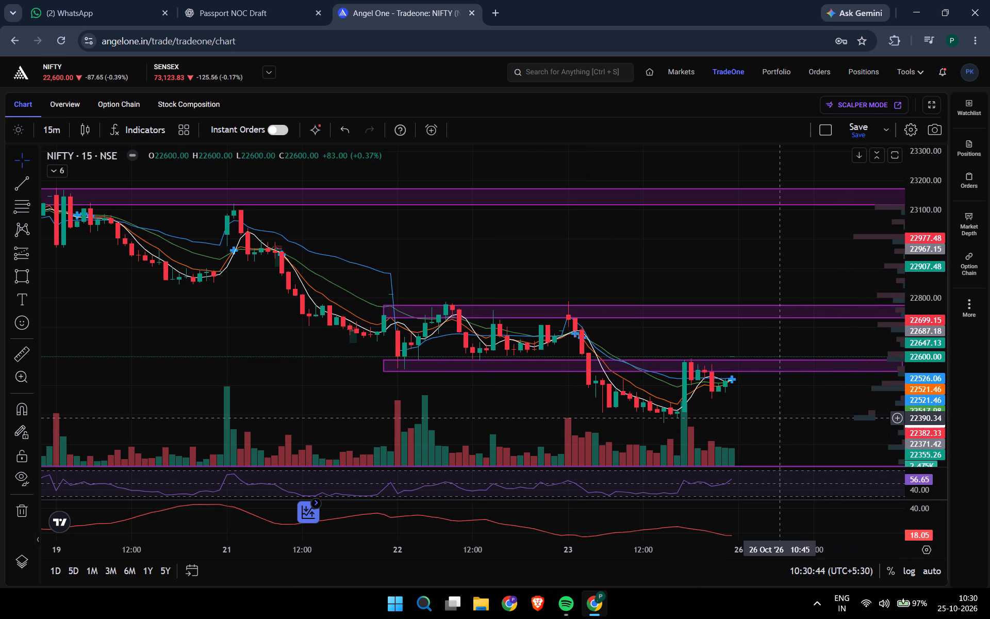
click(199, 357)
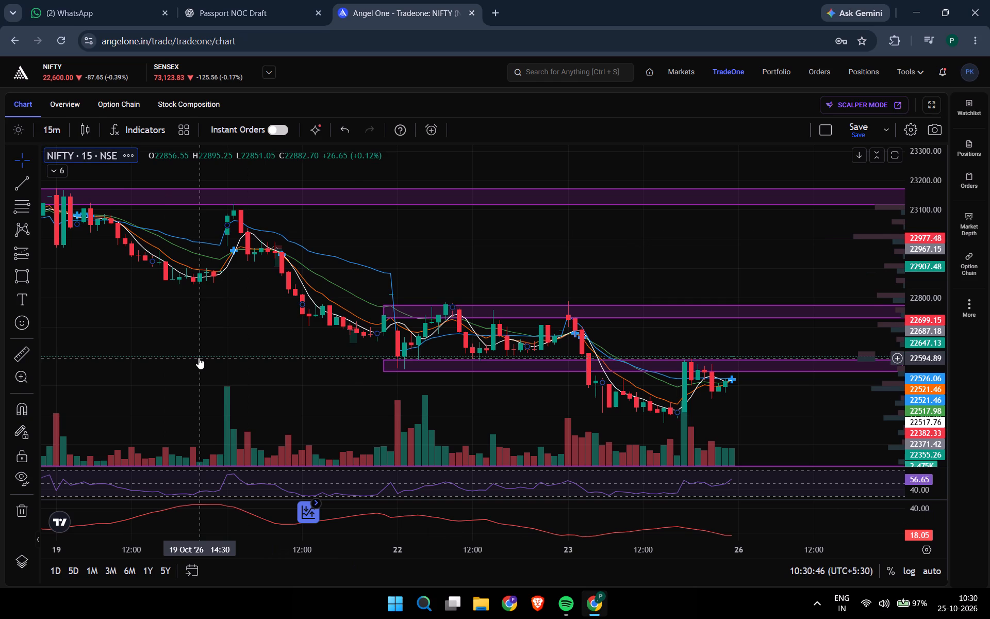
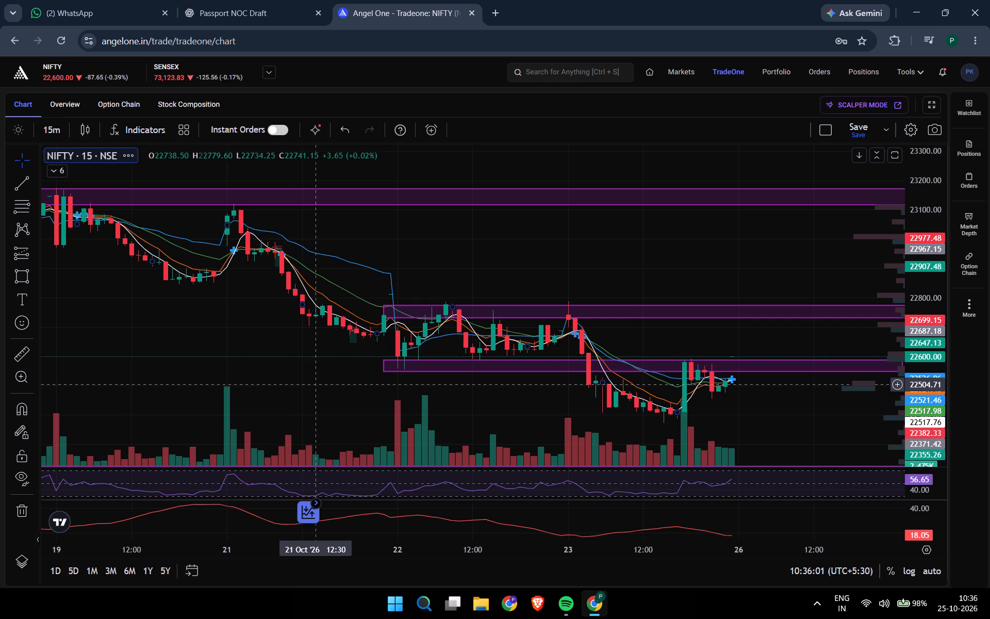
Draw a thin rectangle beneath the mid-October range, from 15 Oct 10:15 to 19 Oct 13:00, between about 22909 and 22879.
drag(219, 332, 808, 318)
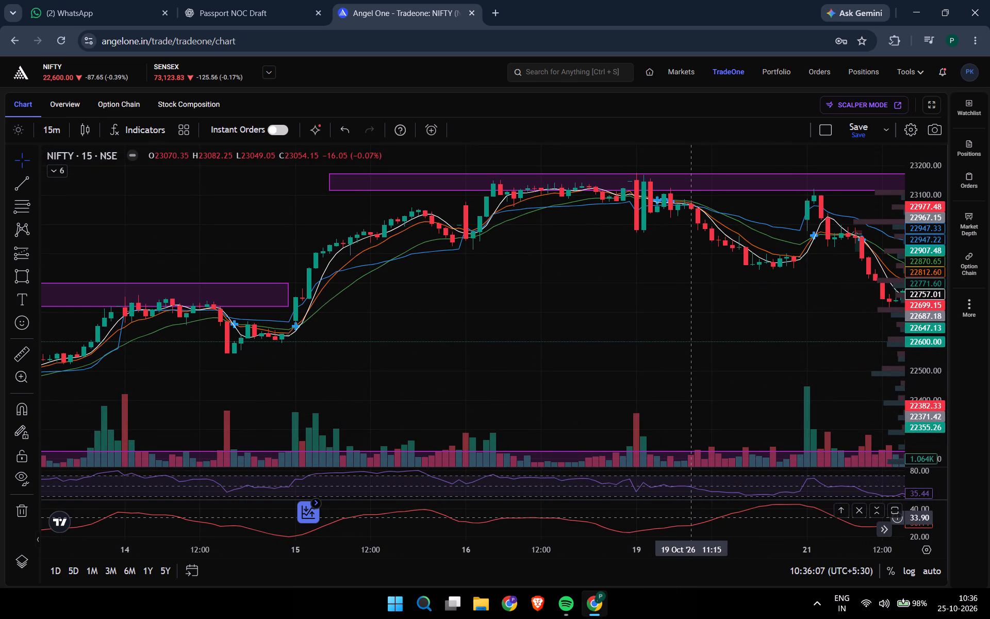
click(544, 246)
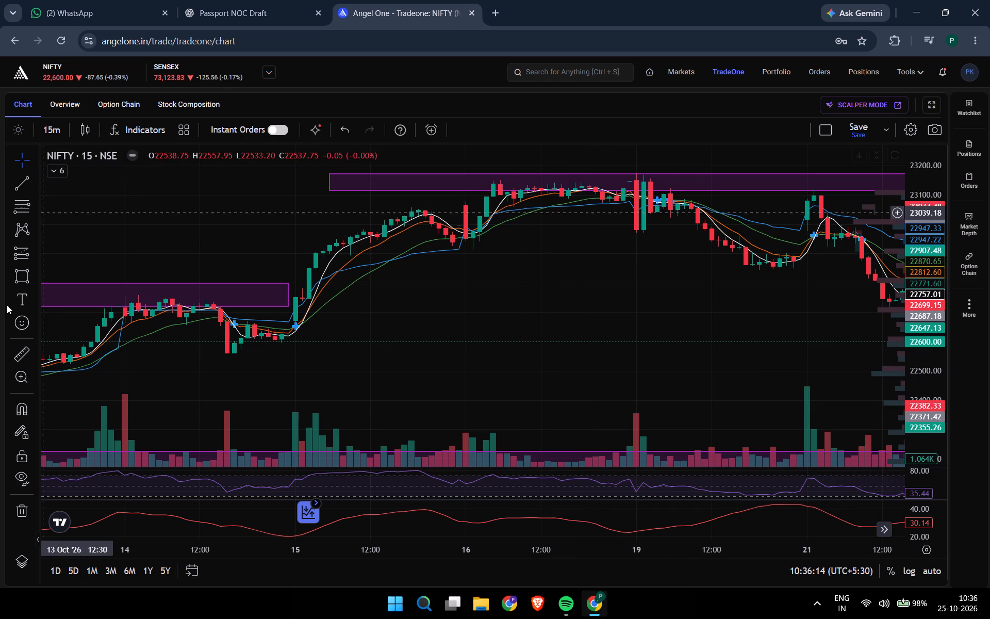
click(12, 273)
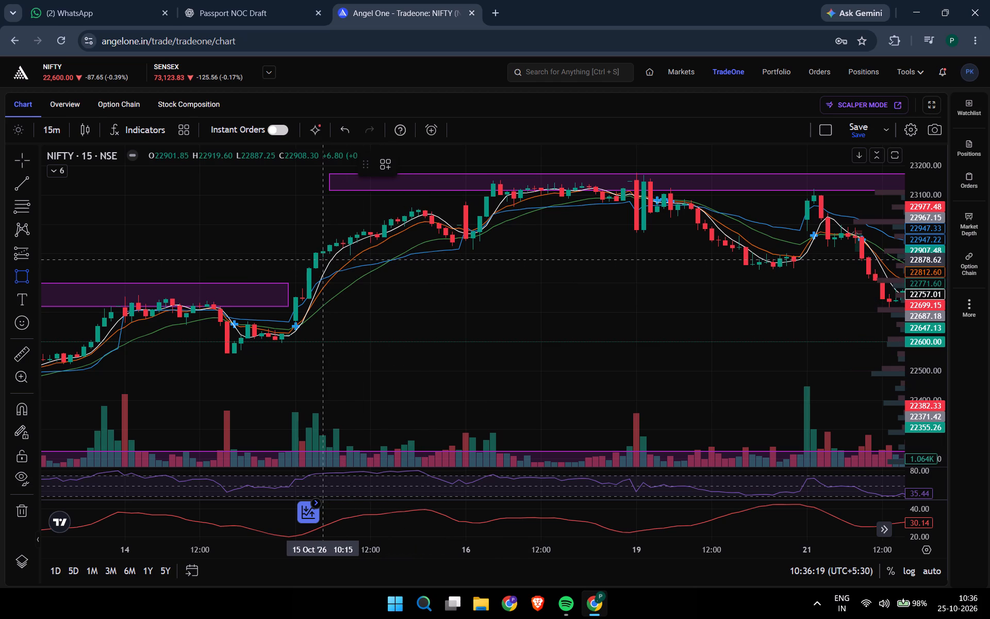
drag(325, 259, 456, 256)
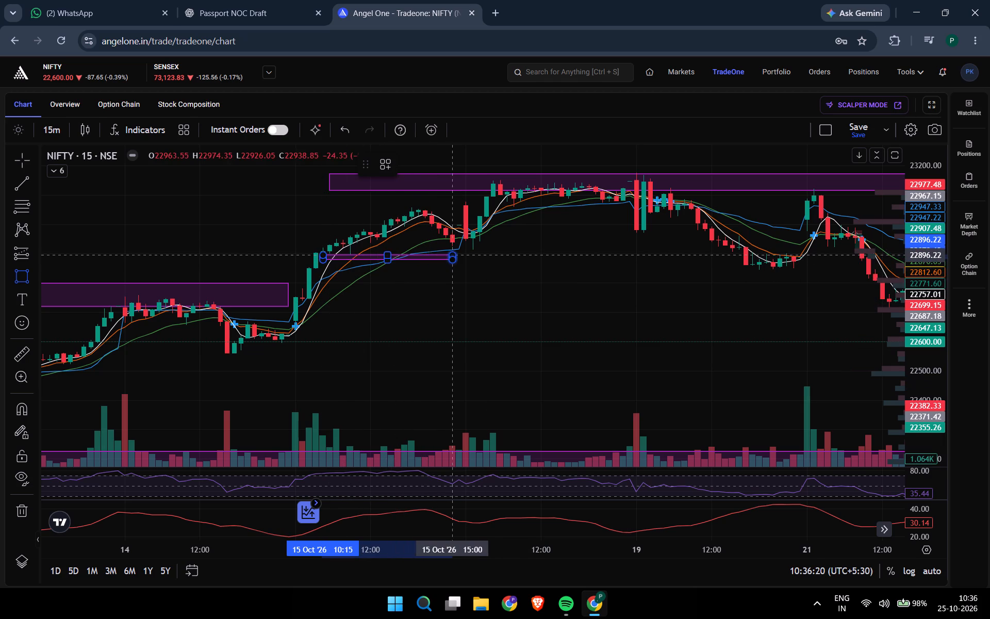
drag(456, 256, 734, 256)
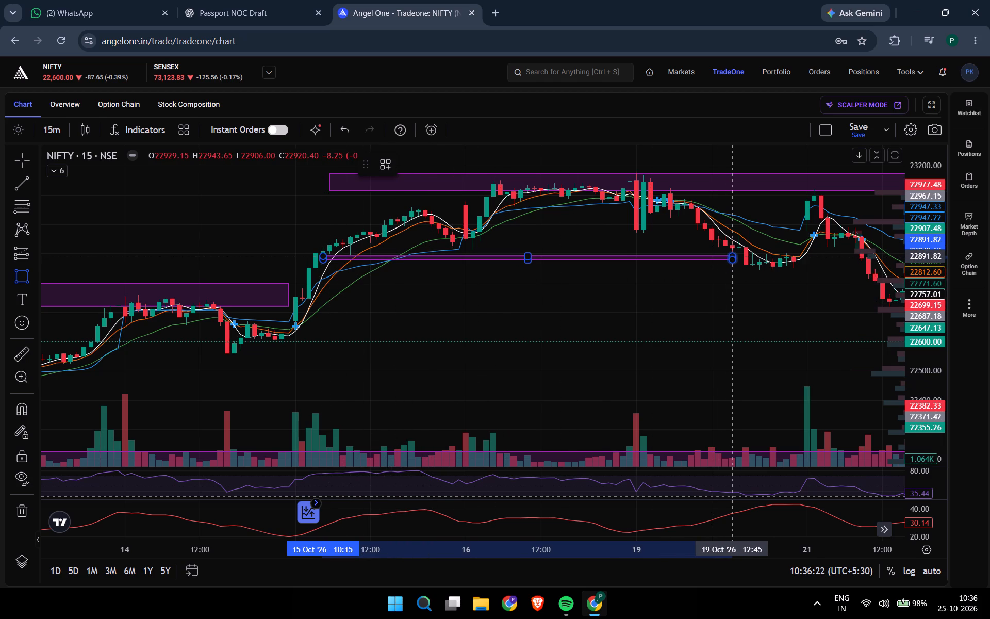
drag(734, 256, 734, 255)
drag(734, 255, 736, 251)
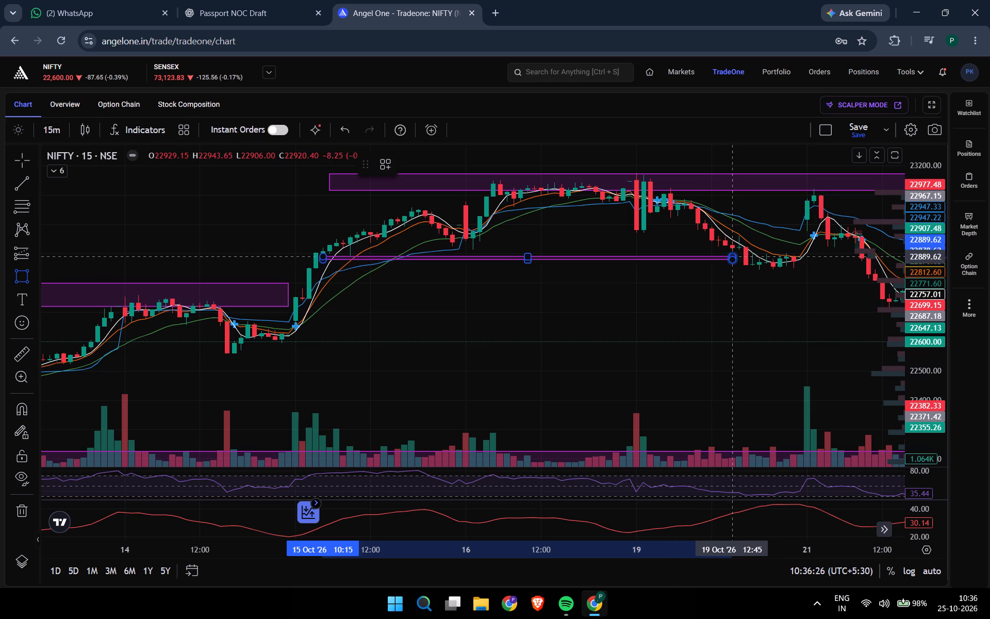
click(736, 251)
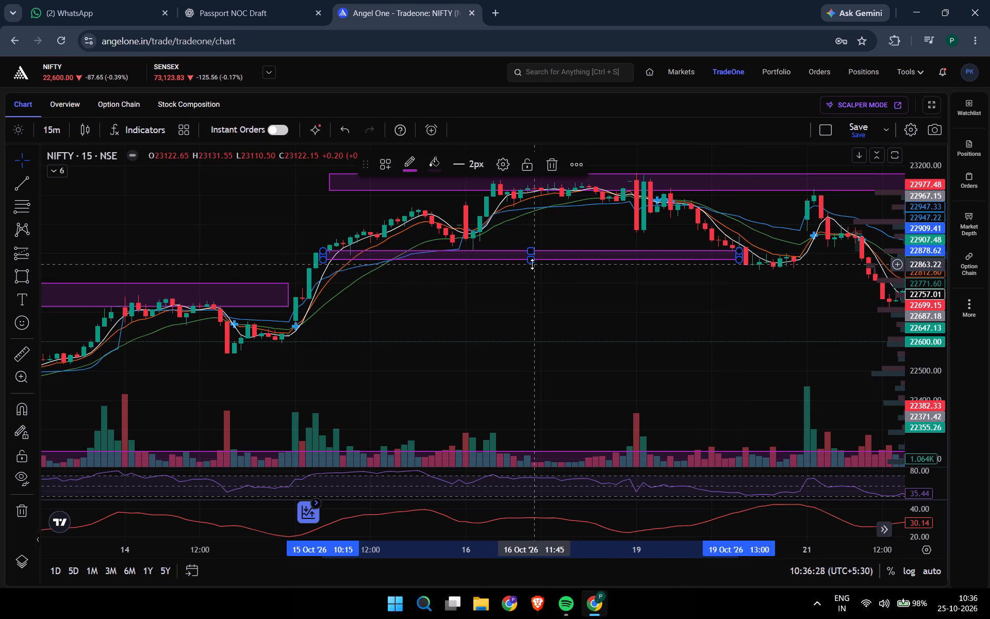
Raise and narrow the new rectangle beneath the mid-October range so it spans about 22920 to 22936.
drag(533, 262, 537, 243)
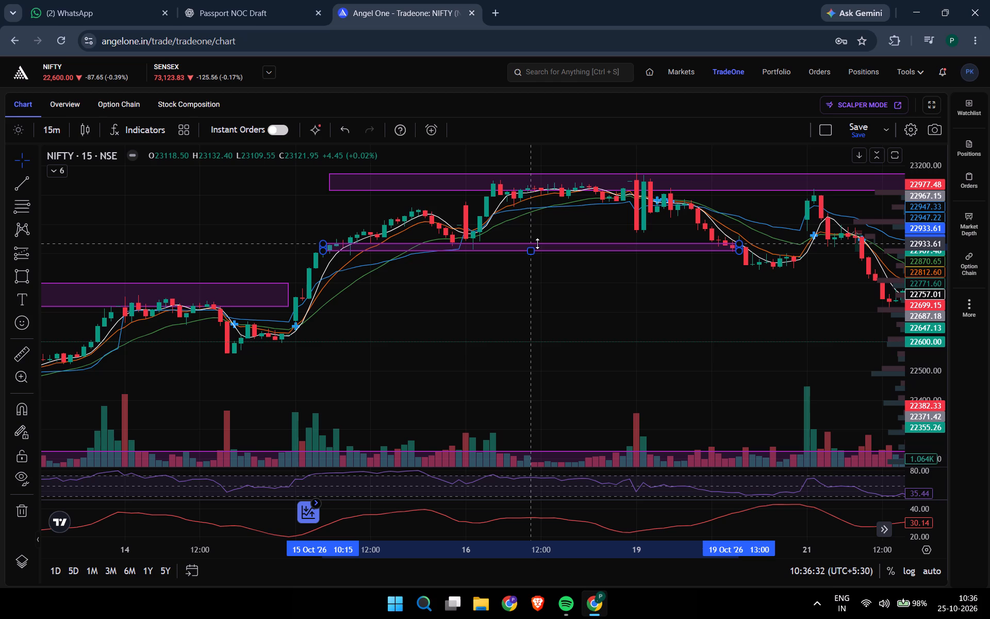
drag(537, 243, 542, 232)
click(541, 233)
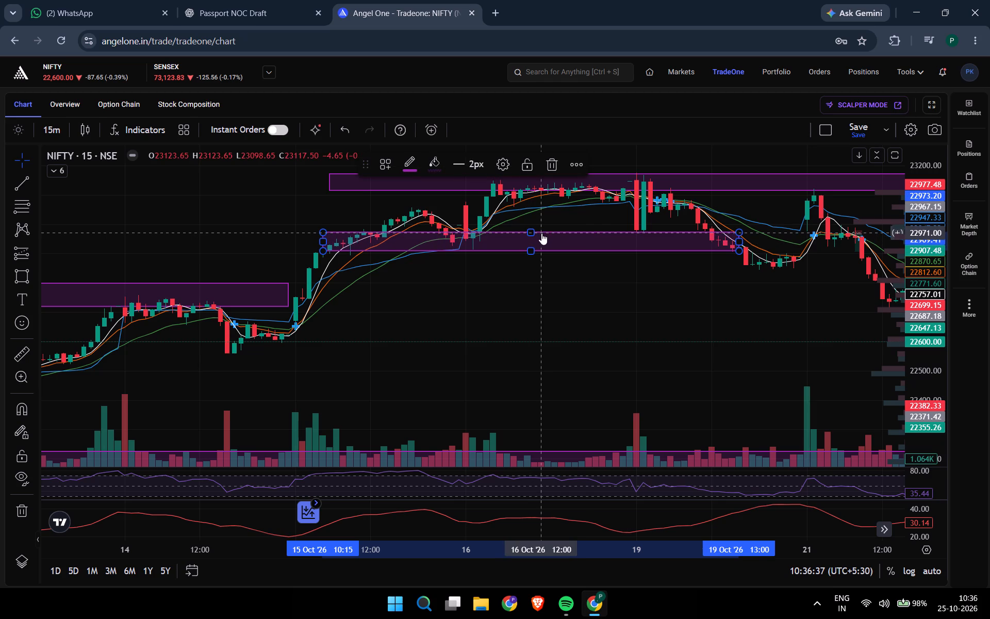
click(530, 296)
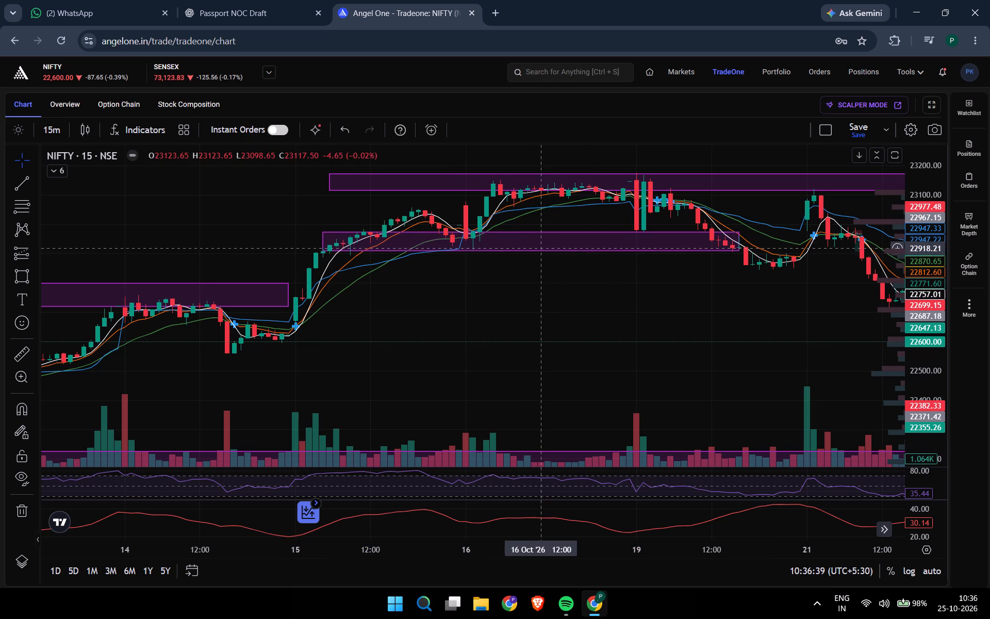
drag(531, 253, 534, 247)
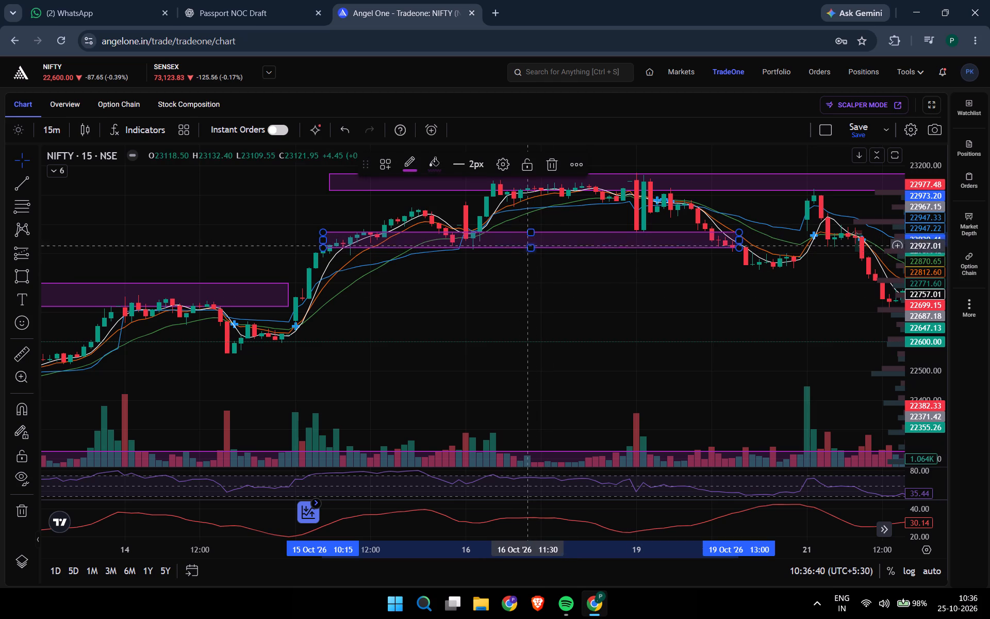
drag(533, 231, 533, 235)
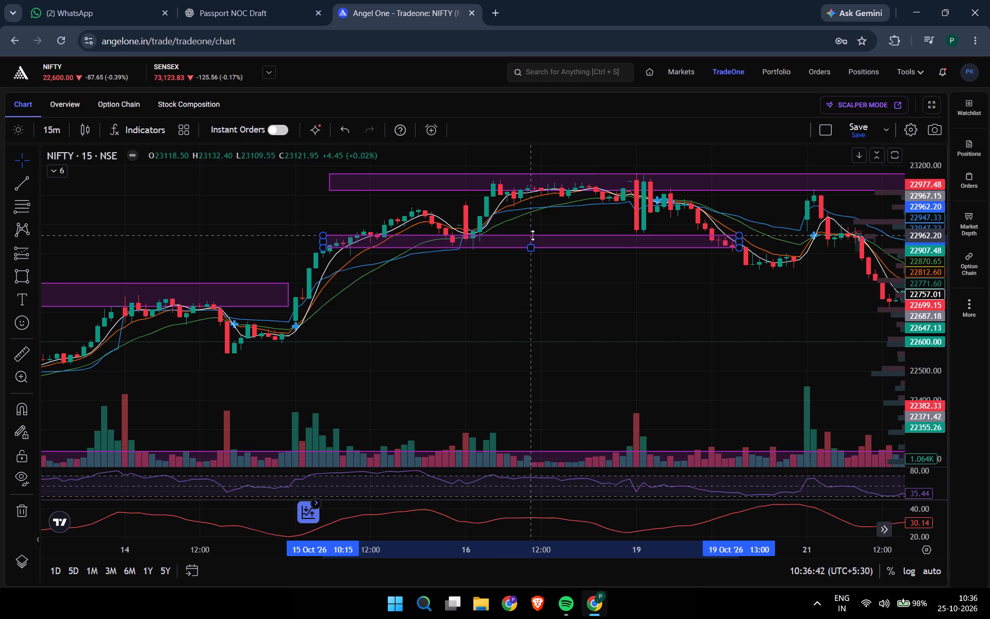
drag(533, 235, 532, 243)
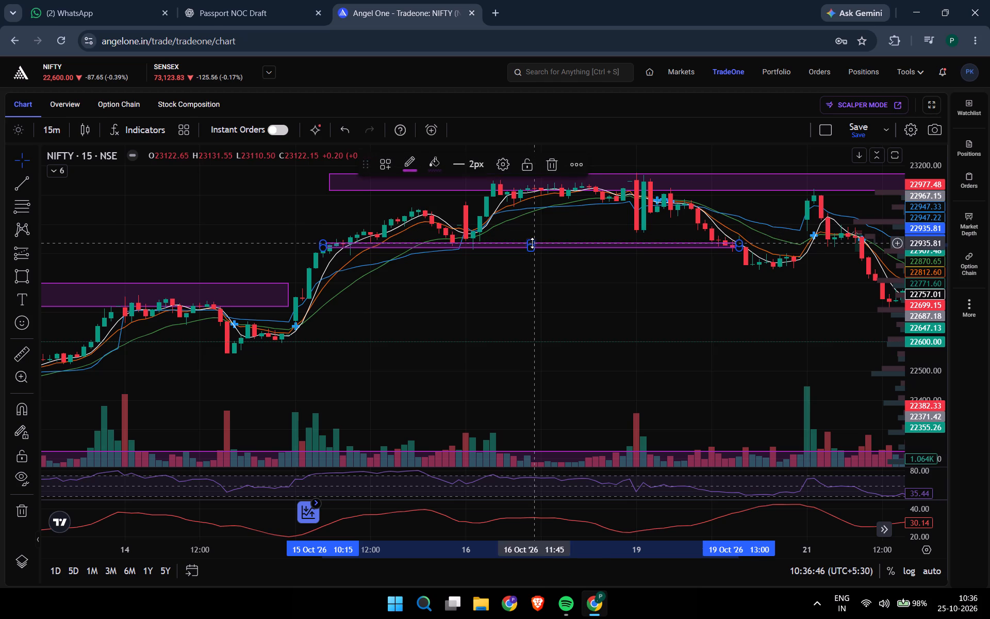
click(585, 299)
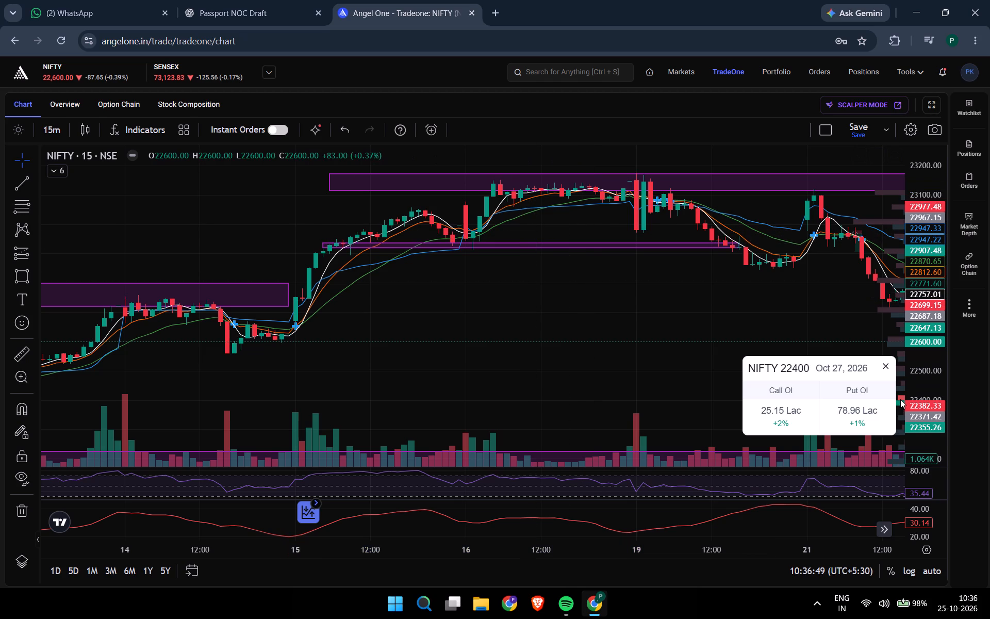
Draw a thin rectangle across the 12 October highs, from 9 Oct 11:45 to 13 Oct 13:45, between about 22597 and 22577.
drag(375, 350, 434, 347)
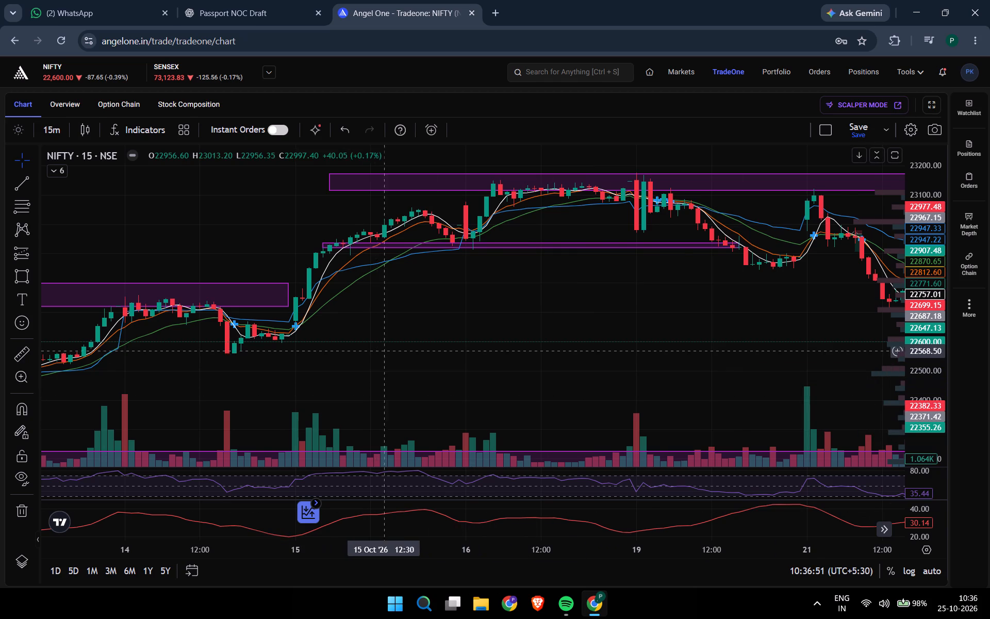
drag(434, 347, 825, 316)
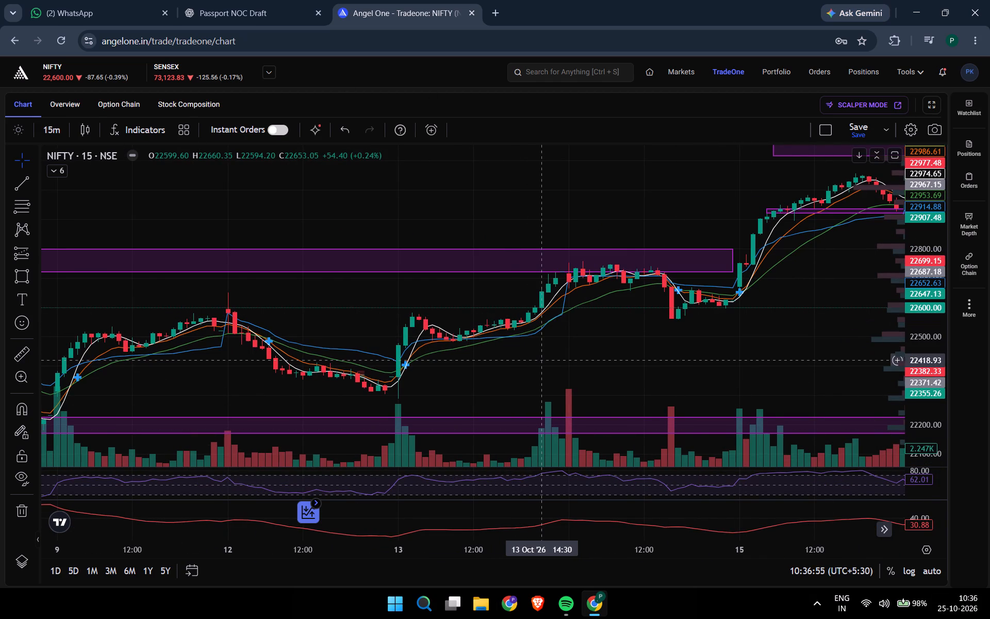
scroll(537, 360, down, 2)
drag(544, 381, 545, 377)
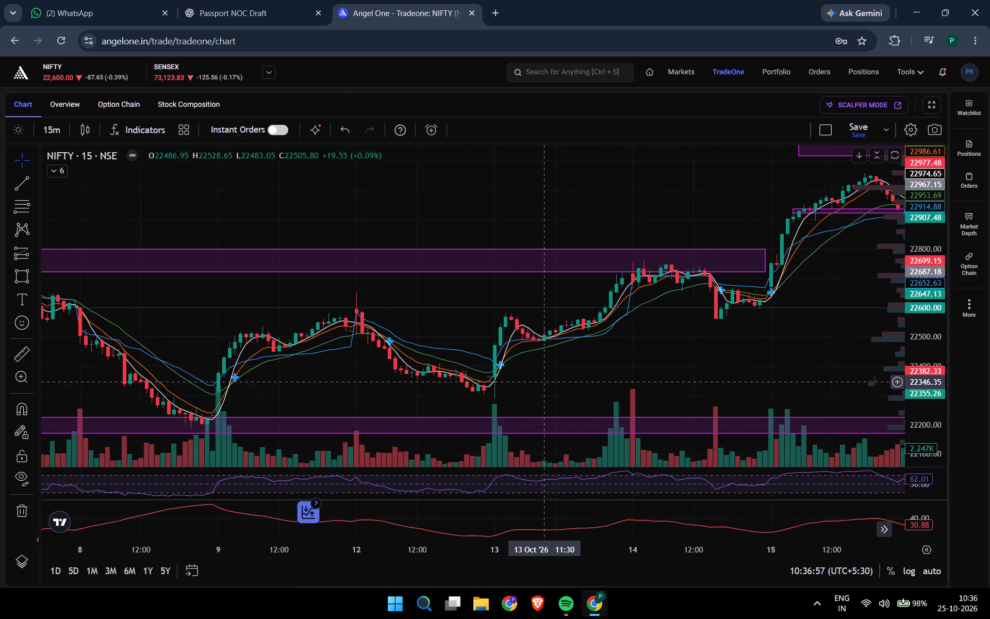
drag(545, 377, 521, 282)
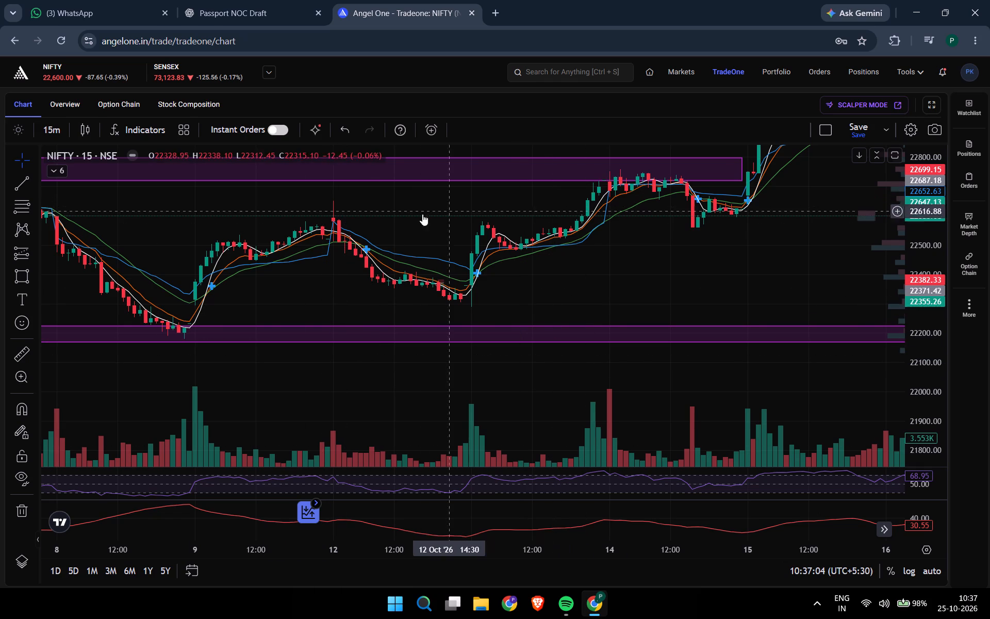
click(25, 273)
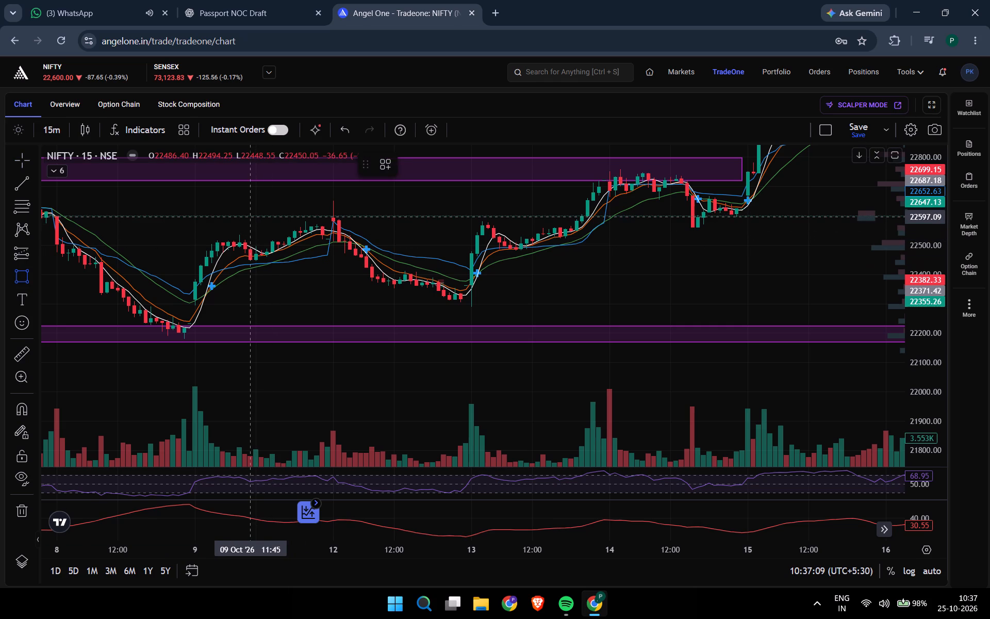
drag(252, 216, 410, 202)
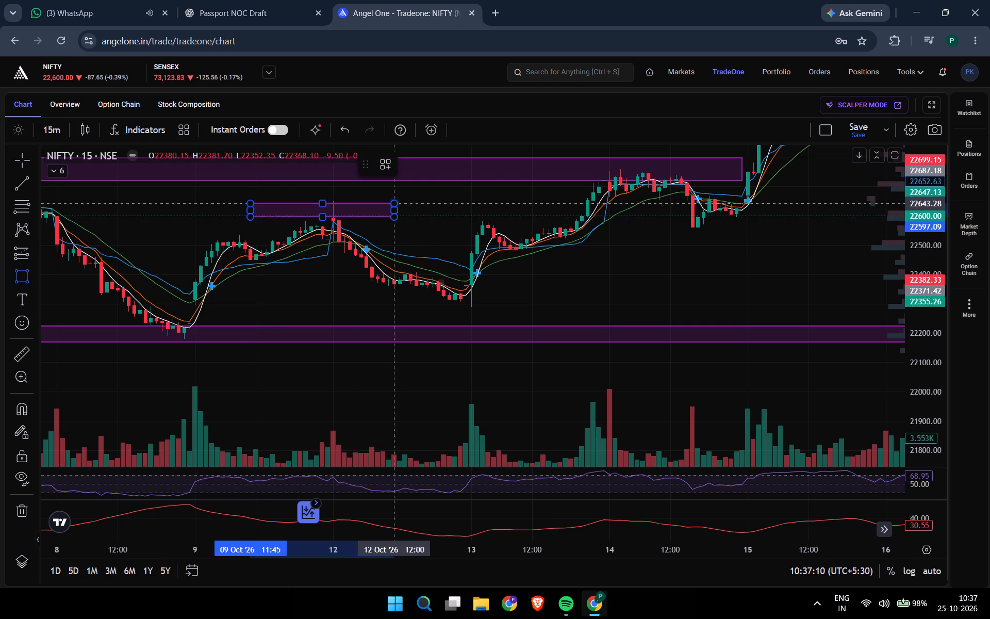
drag(410, 202, 568, 217)
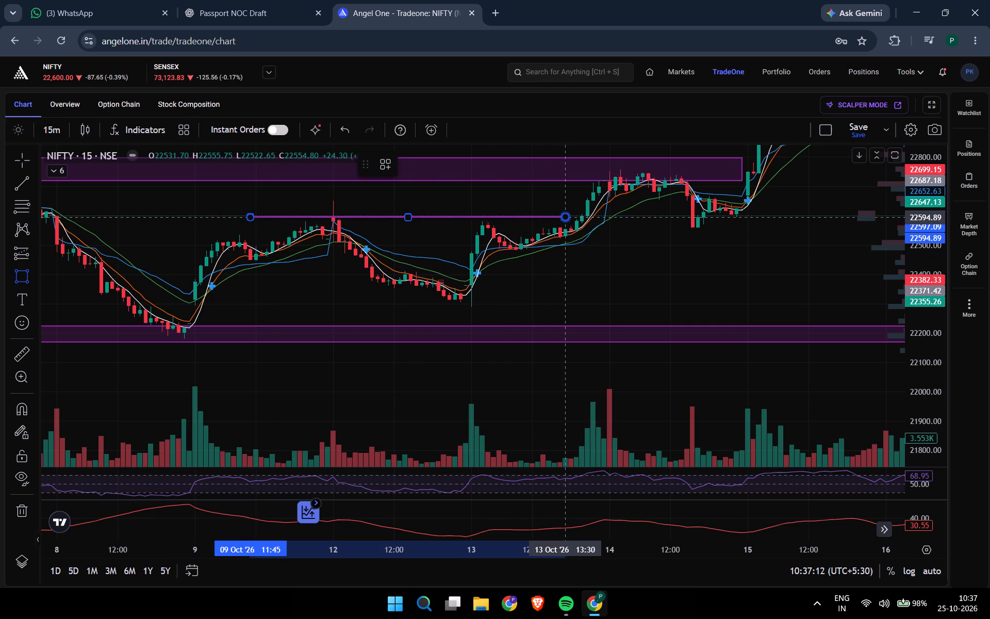
drag(568, 217, 569, 222)
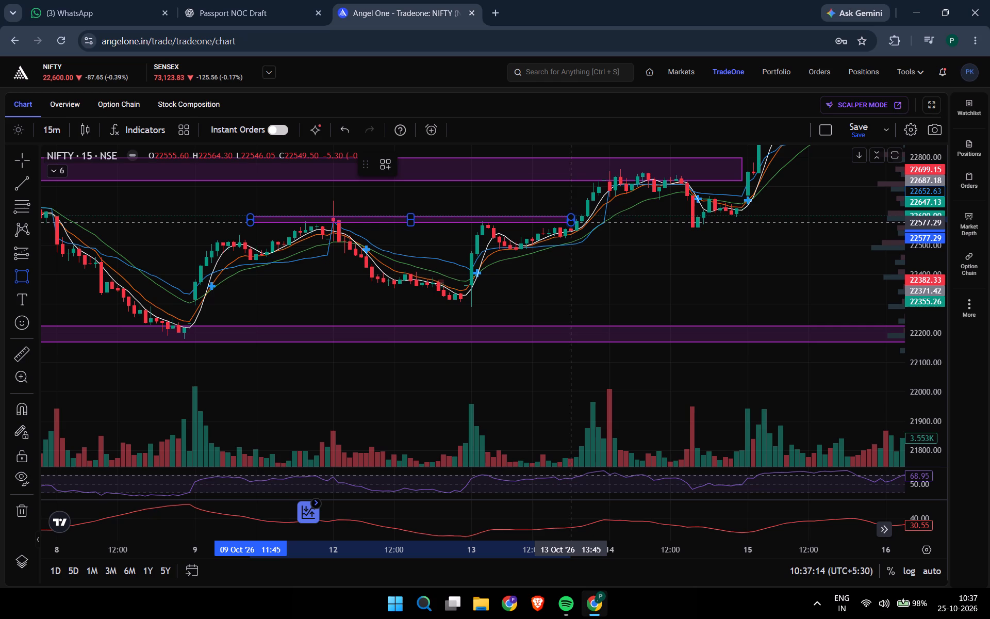
click(569, 222)
click(522, 311)
click(516, 392)
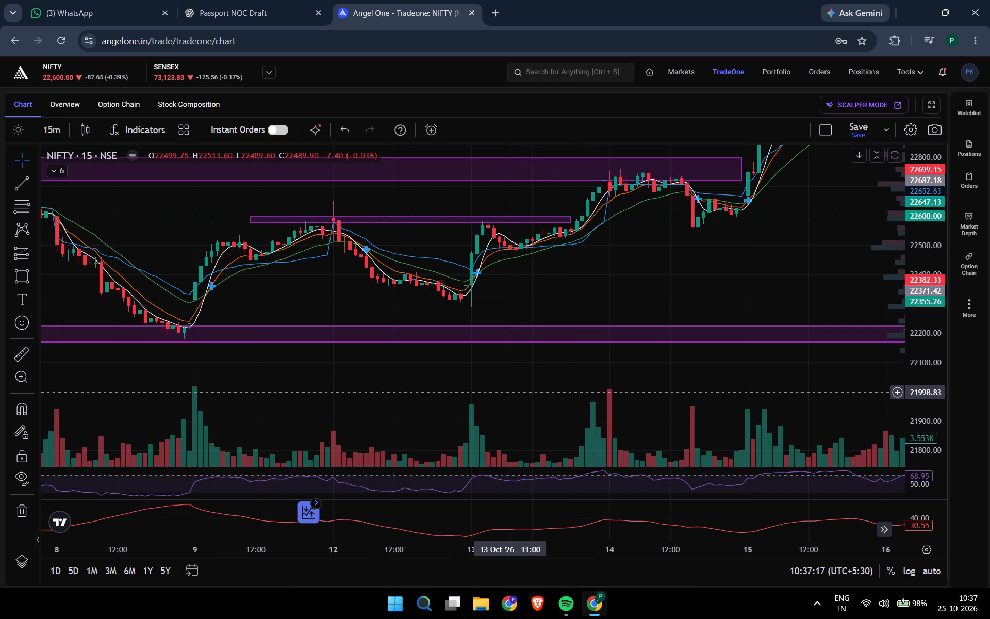
Shift the long support rectangle under the 9 October low slightly down, with its upper edge at about 22218.
drag(151, 343, 376, 342)
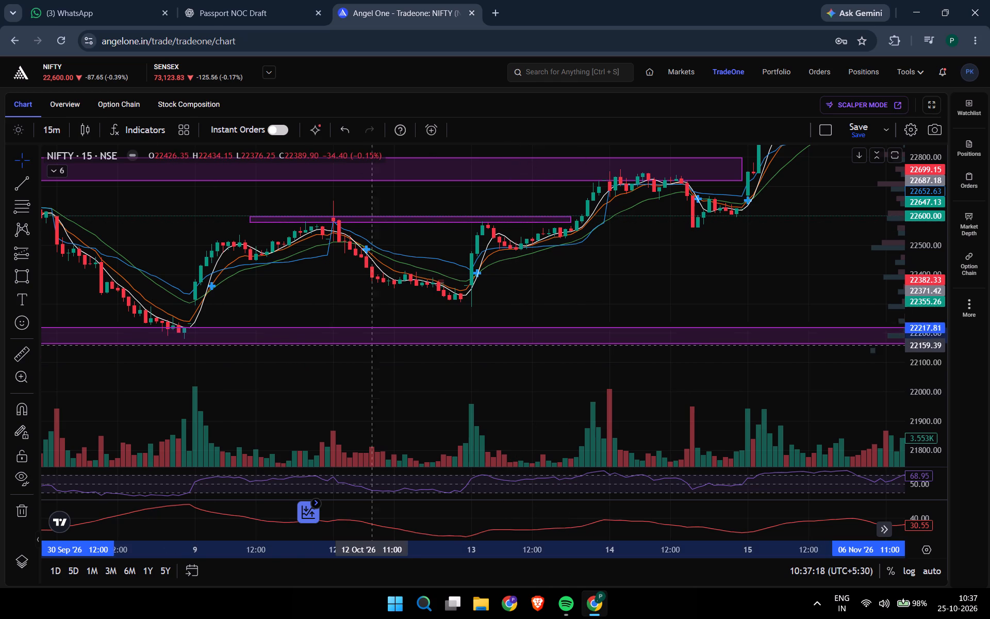
drag(376, 342, 376, 345)
click(249, 303)
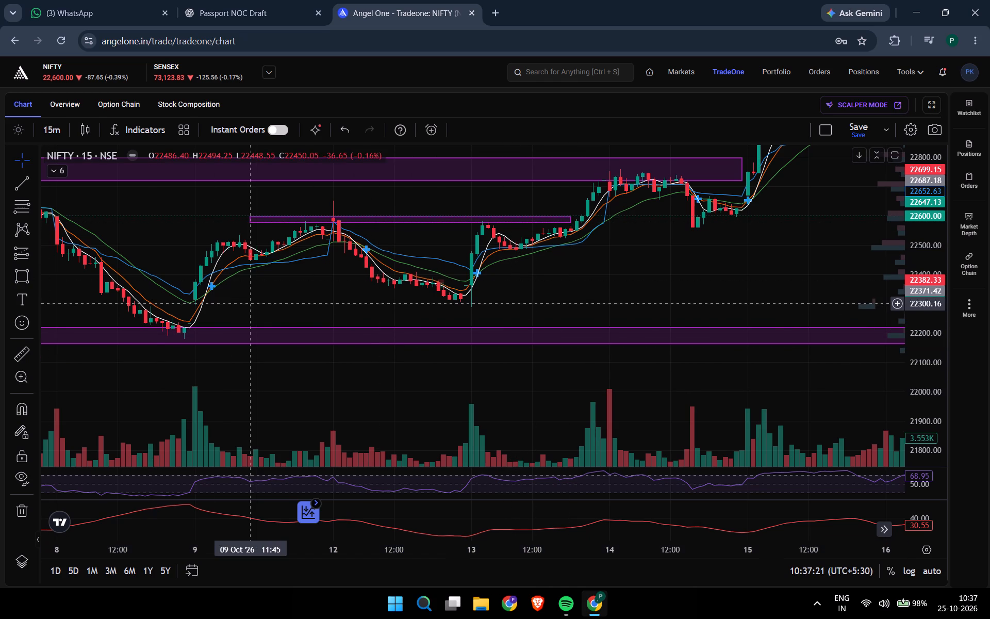
Examine the 15-minute candles from 29 September to 16 October against the marked support and resistance zones.
scroll(144, 374, down, 4)
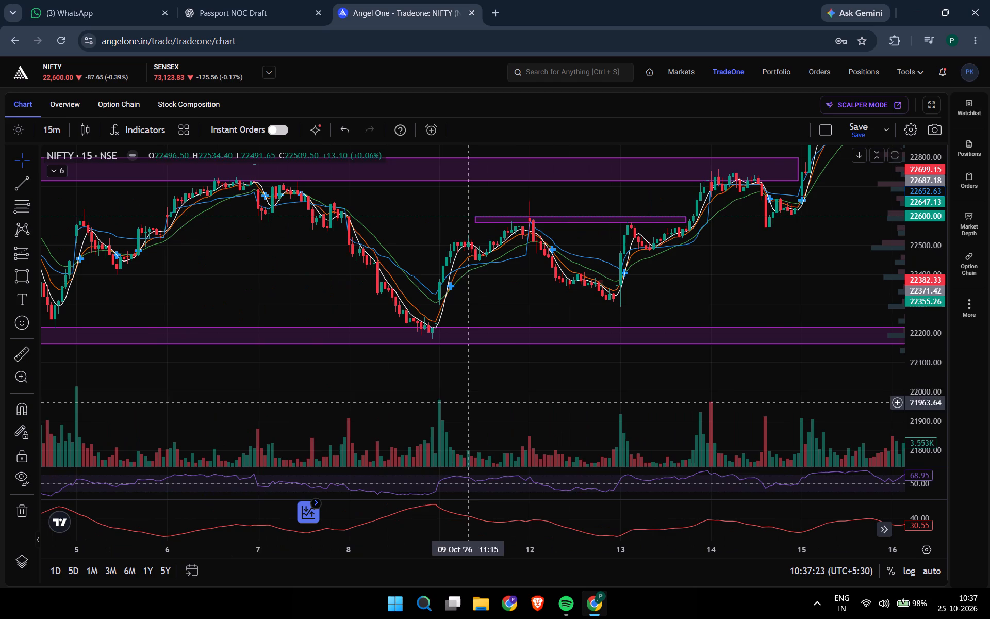
scroll(256, 348, down, 3)
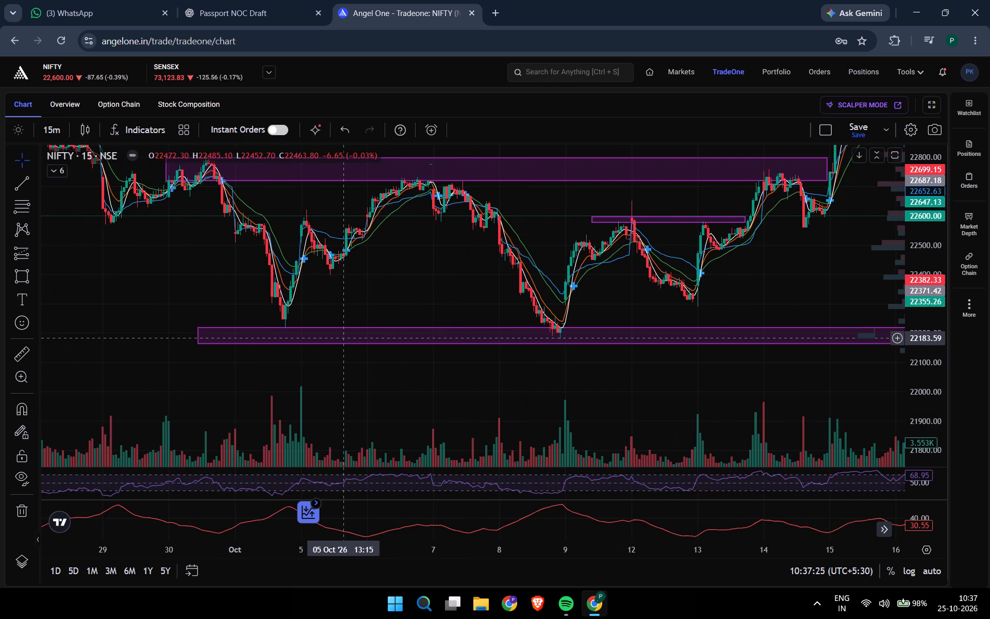
drag(406, 281, 355, 377)
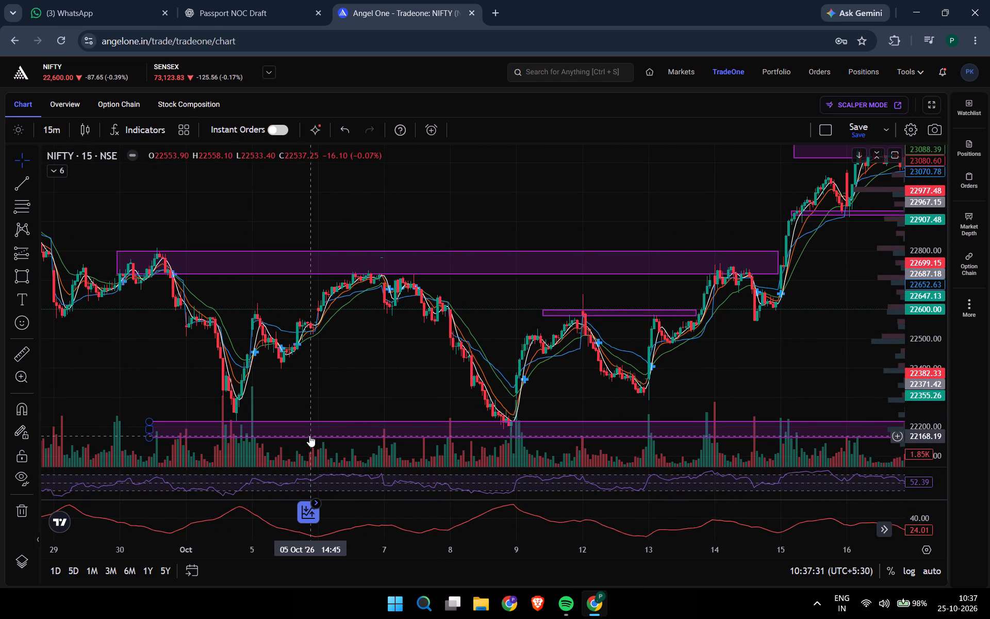
click(198, 307)
click(392, 372)
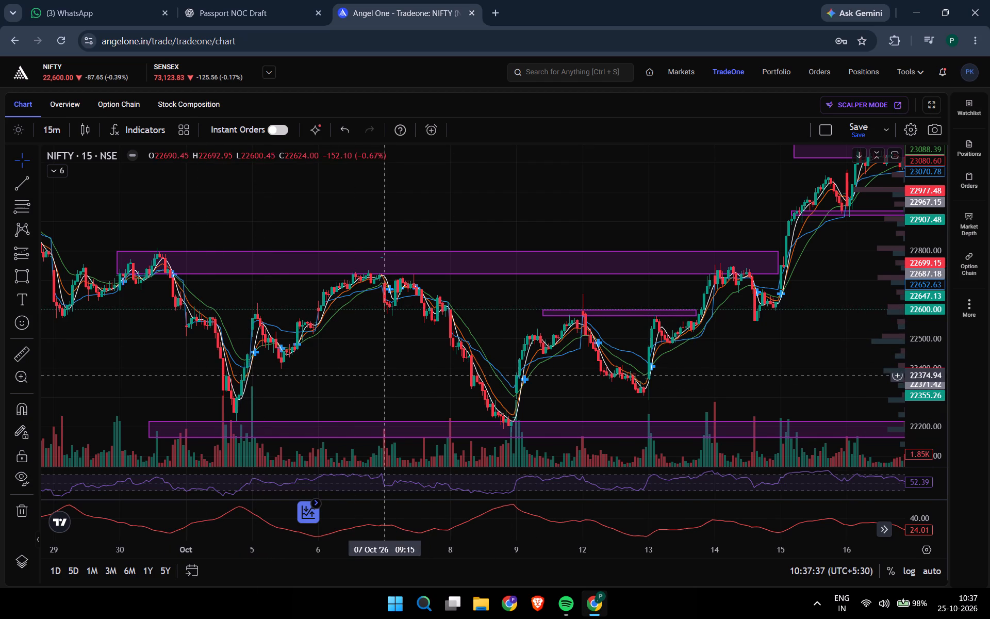
scroll(384, 375, up, 8)
scroll(231, 368, down, 7)
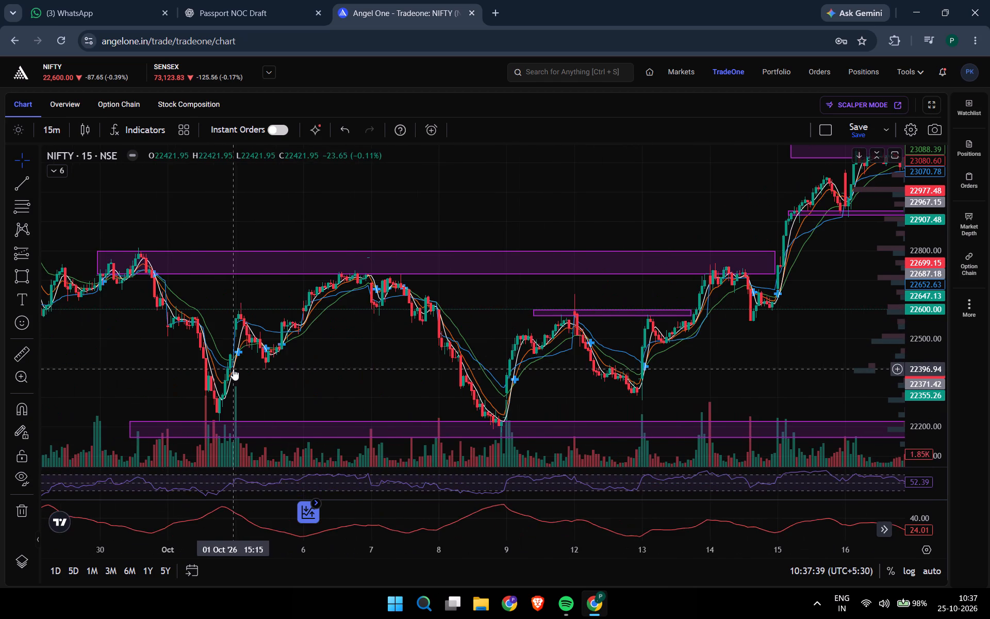
scroll(233, 369, down, 2)
scroll(188, 322, up, 5)
Extend the resistance rectangle starting on 30 September back to 29 Sep 12:00 and raise its lower edge to about 22758.
drag(227, 337, 660, 332)
click(263, 349)
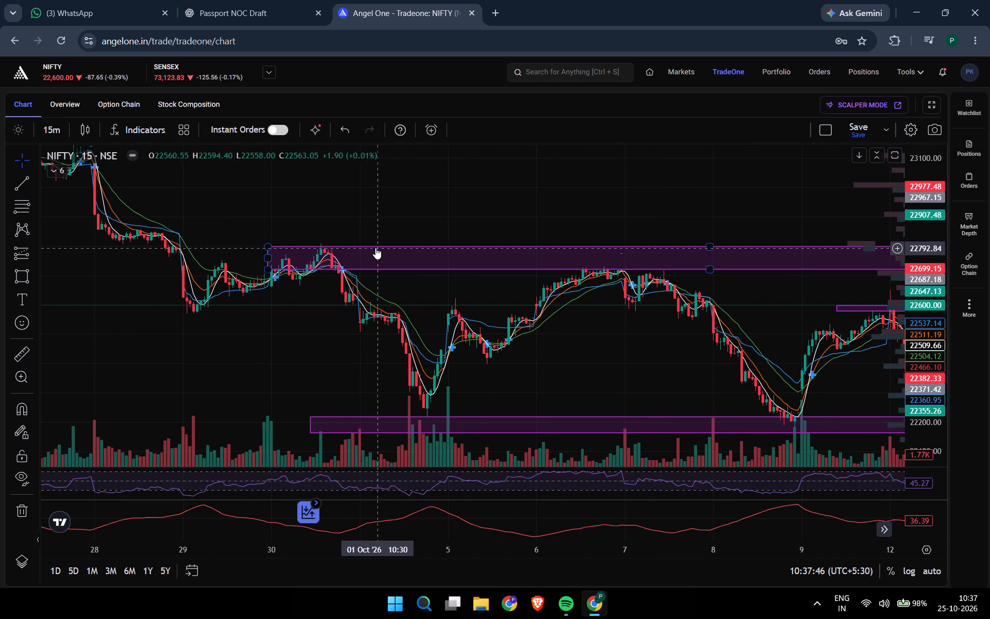
scroll(947, 292, up, 11)
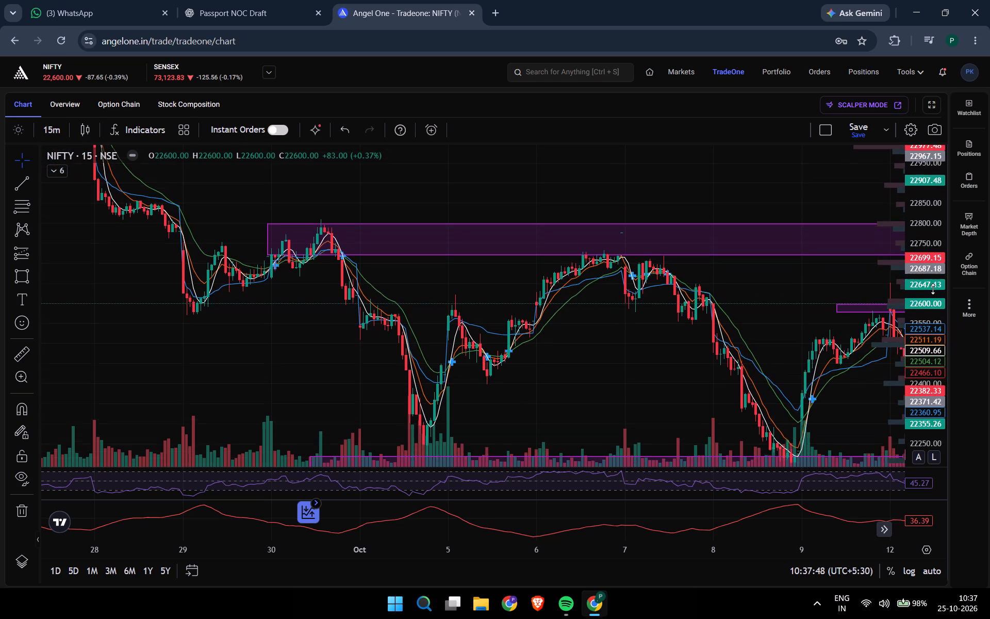
scroll(933, 289, up, 7)
click(308, 318)
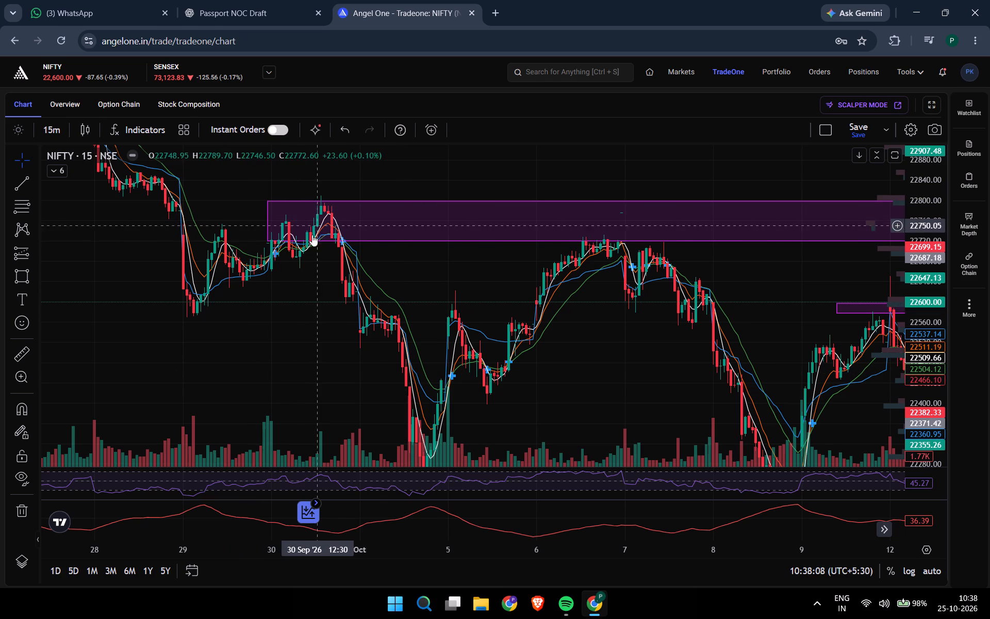
drag(267, 241, 217, 221)
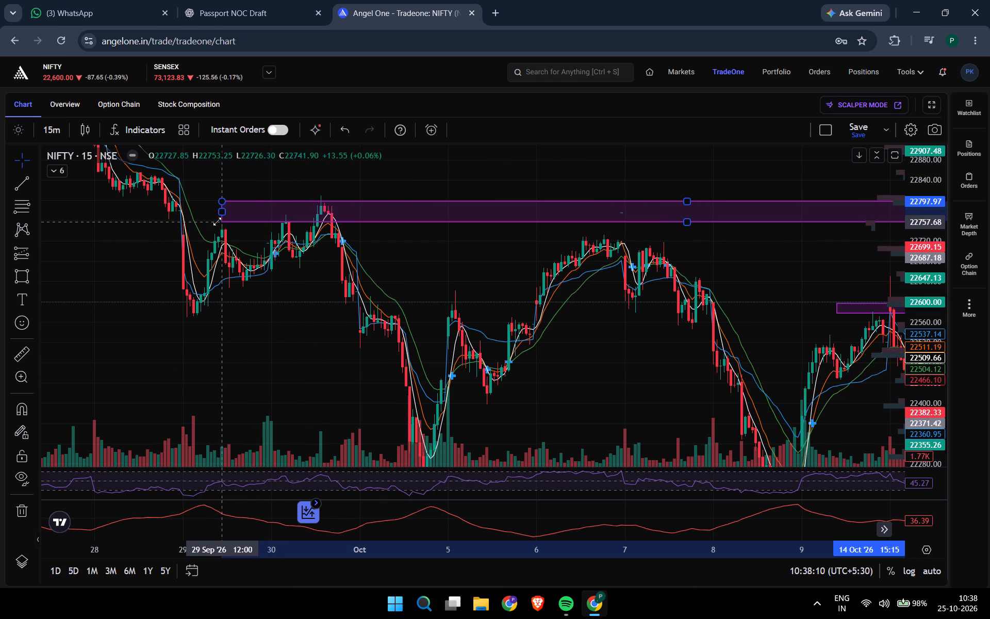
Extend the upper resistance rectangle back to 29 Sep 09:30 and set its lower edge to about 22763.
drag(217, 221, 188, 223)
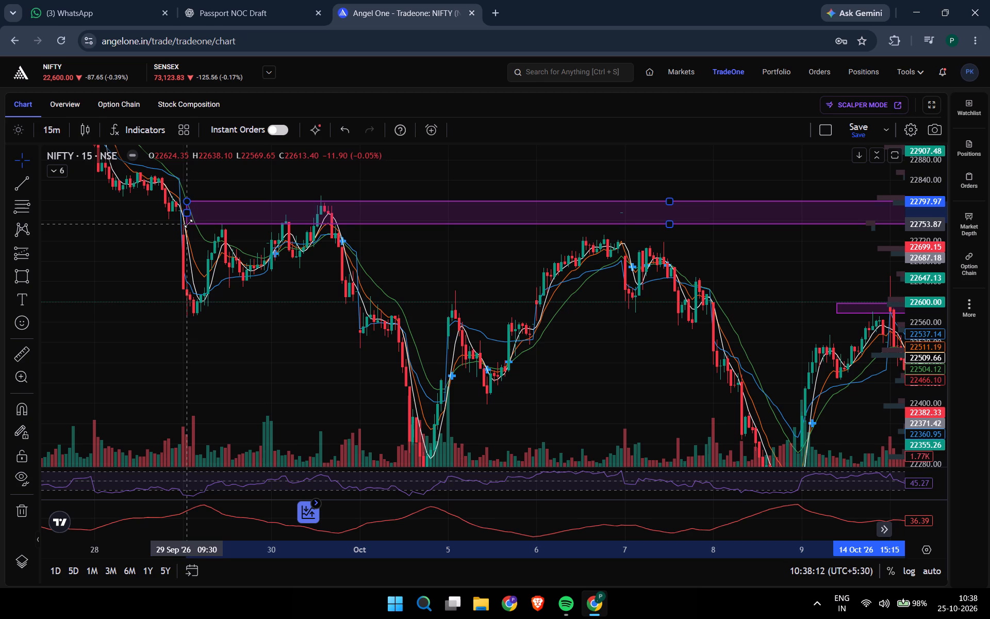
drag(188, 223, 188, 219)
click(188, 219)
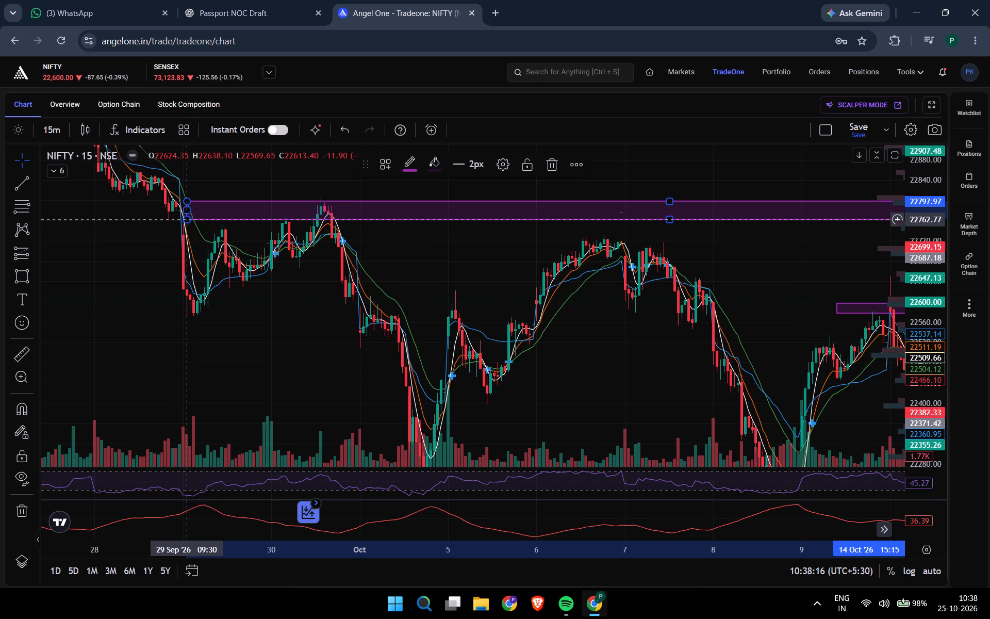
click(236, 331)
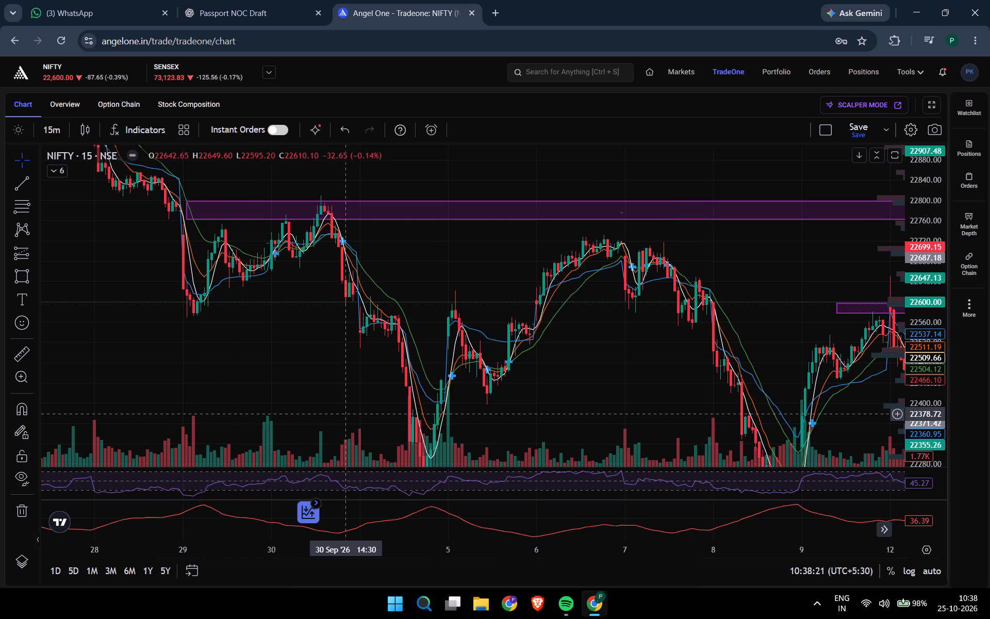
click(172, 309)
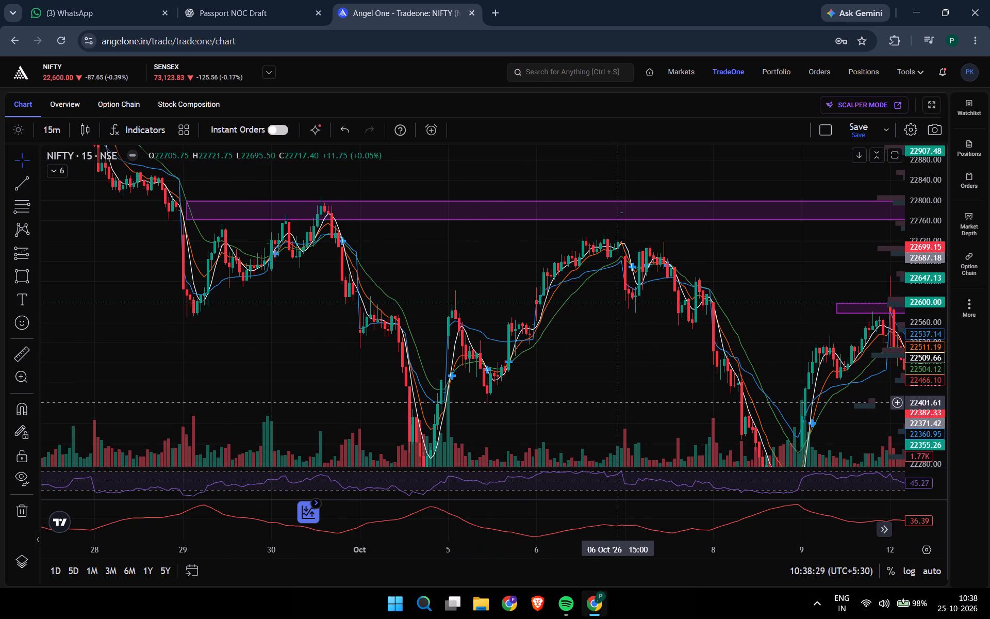
Examine the 15-minute candles from 5 to 19 October against the marked support and resistance zones.
scroll(544, 378, up, 3)
drag(475, 371, 474, 371)
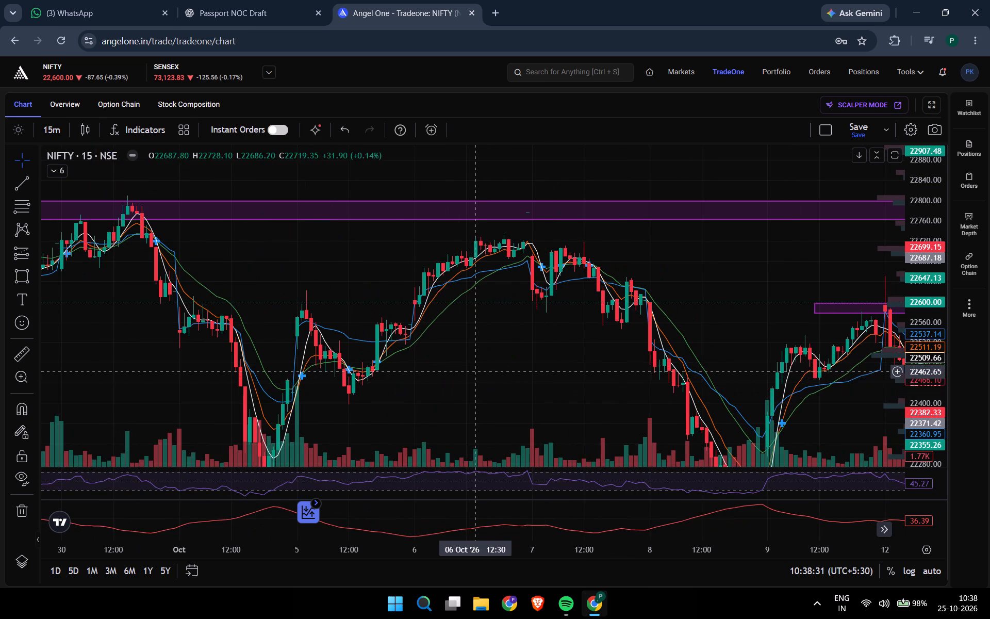
drag(474, 371, 323, 269)
drag(394, 299, 343, 287)
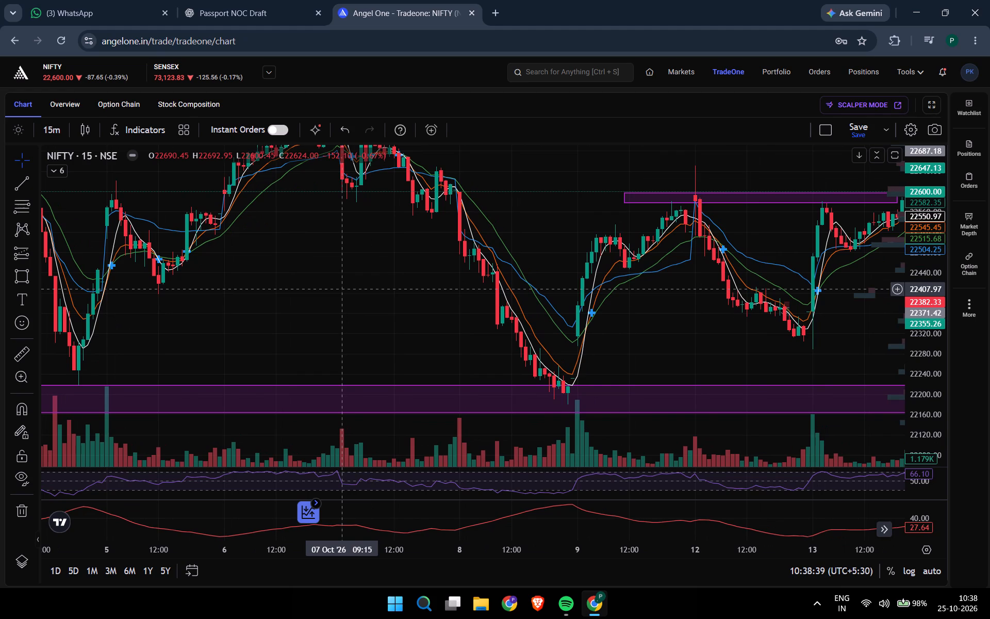
drag(364, 289, 361, 305)
drag(398, 335, 296, 344)
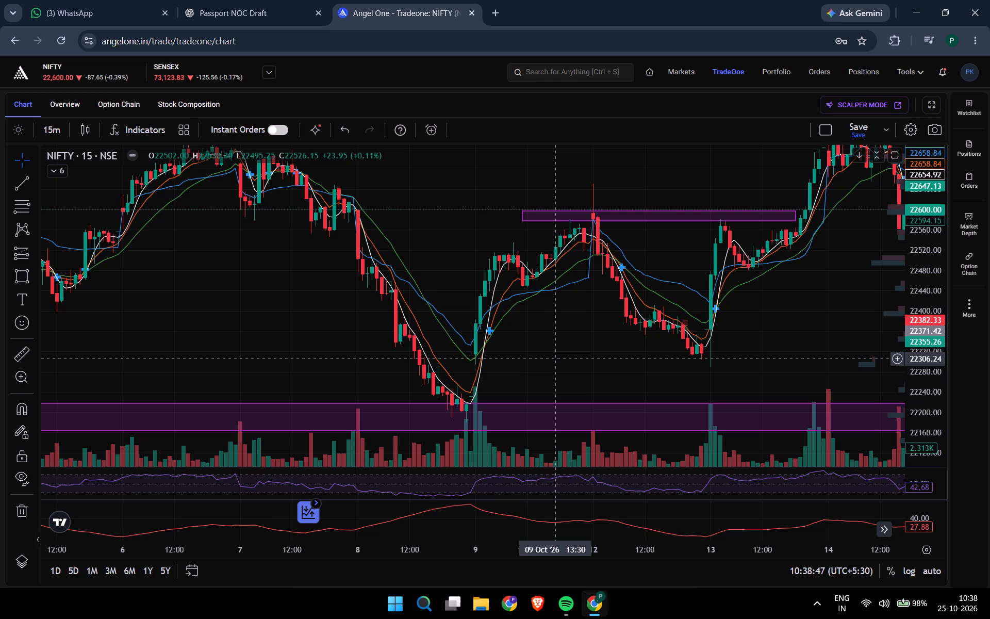
drag(554, 358, 253, 327)
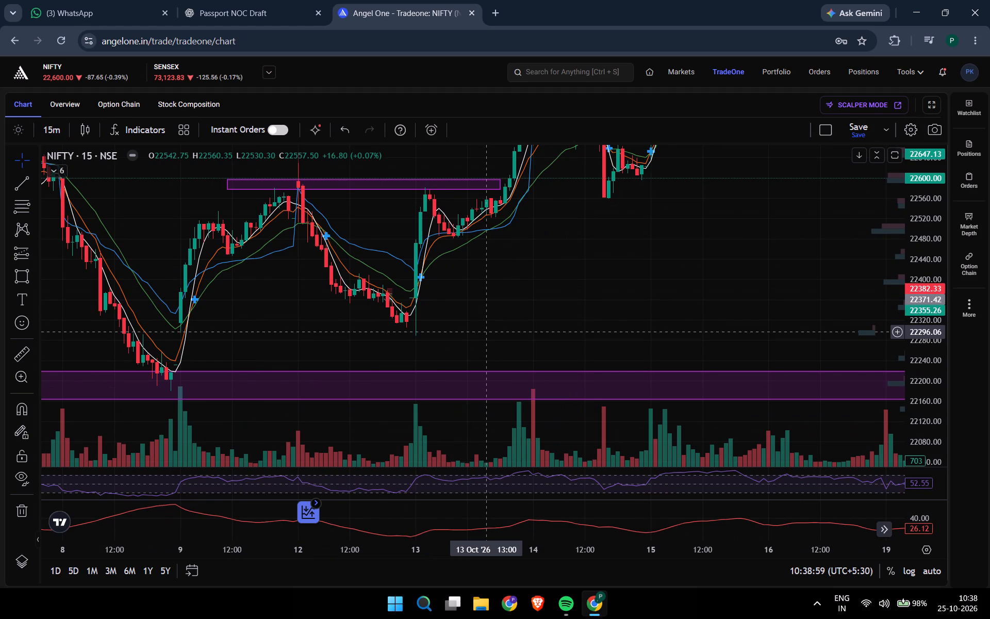
drag(478, 302, 441, 333)
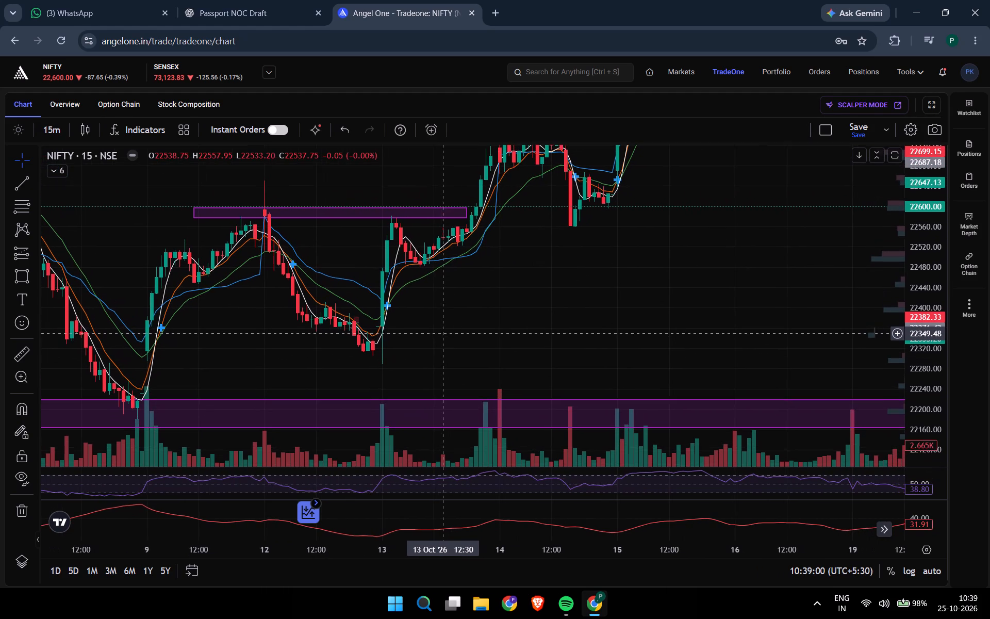
drag(441, 333, 441, 334)
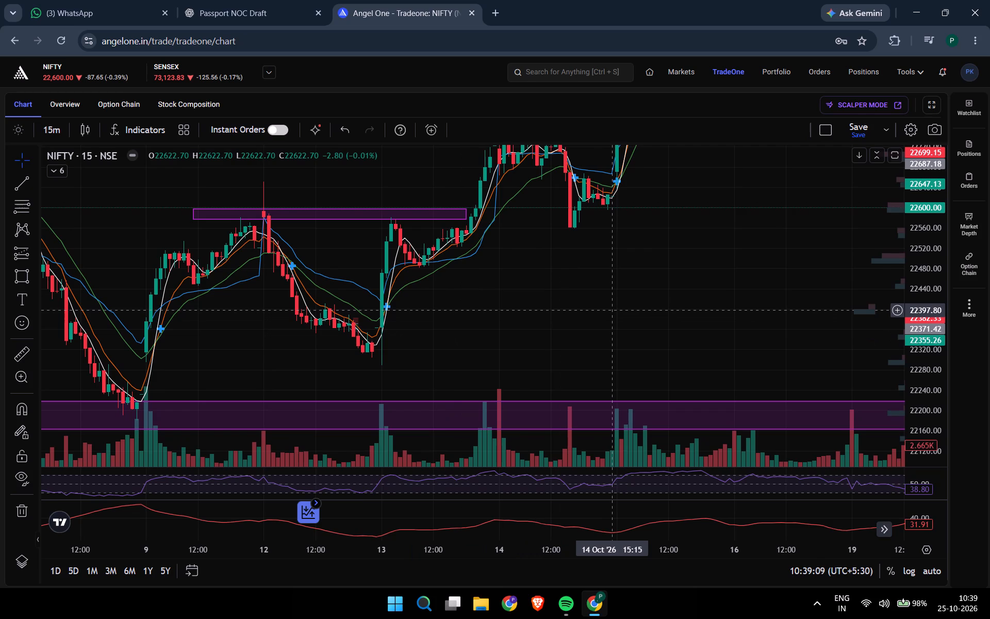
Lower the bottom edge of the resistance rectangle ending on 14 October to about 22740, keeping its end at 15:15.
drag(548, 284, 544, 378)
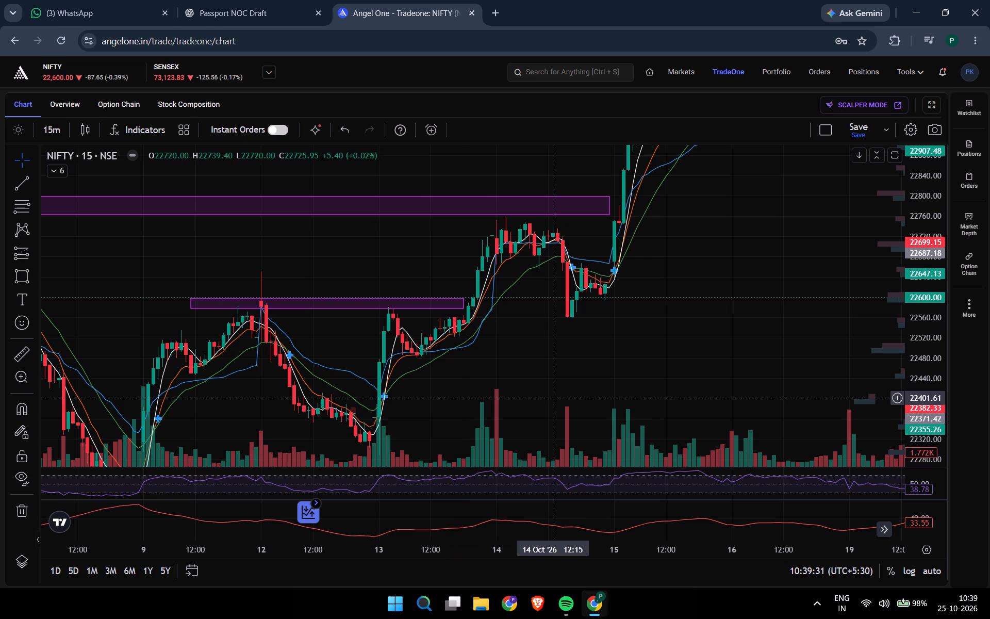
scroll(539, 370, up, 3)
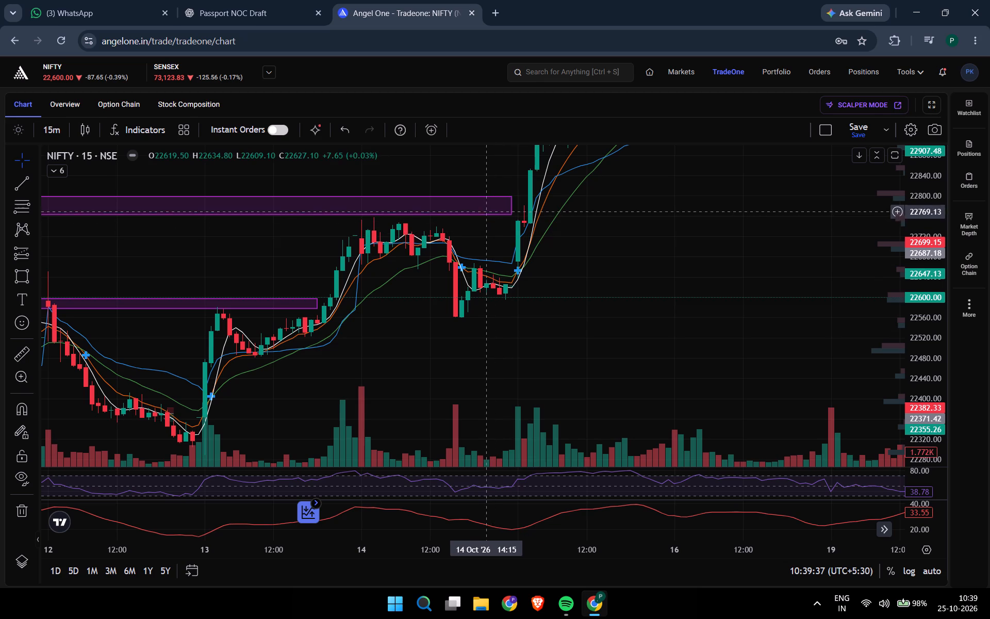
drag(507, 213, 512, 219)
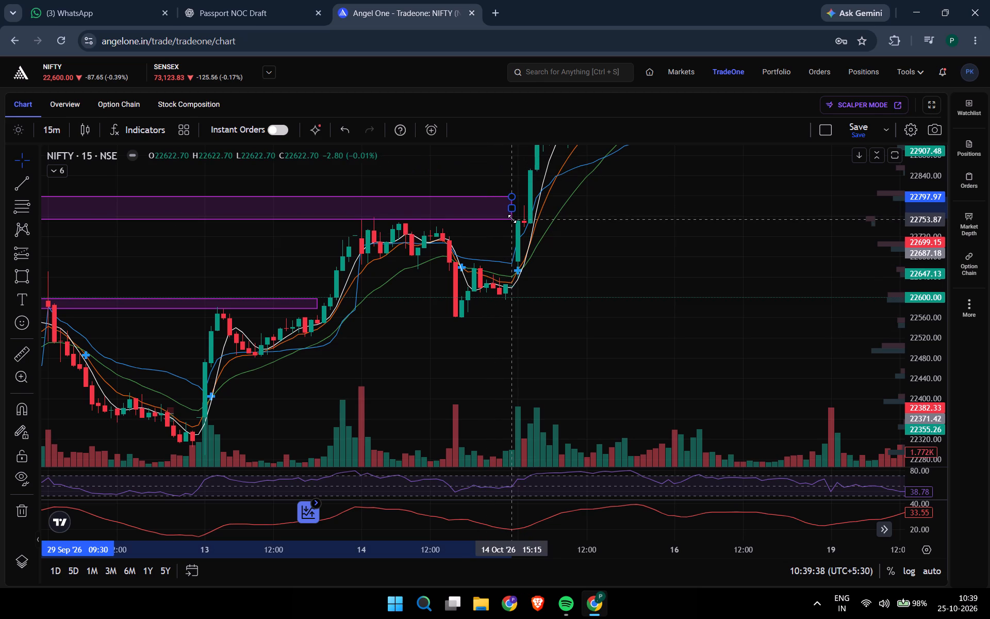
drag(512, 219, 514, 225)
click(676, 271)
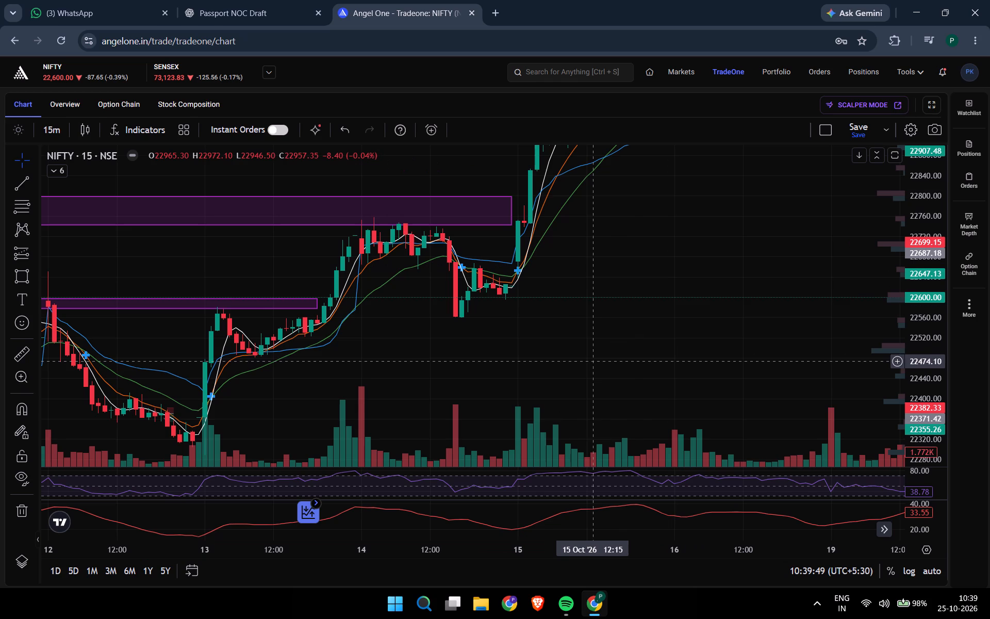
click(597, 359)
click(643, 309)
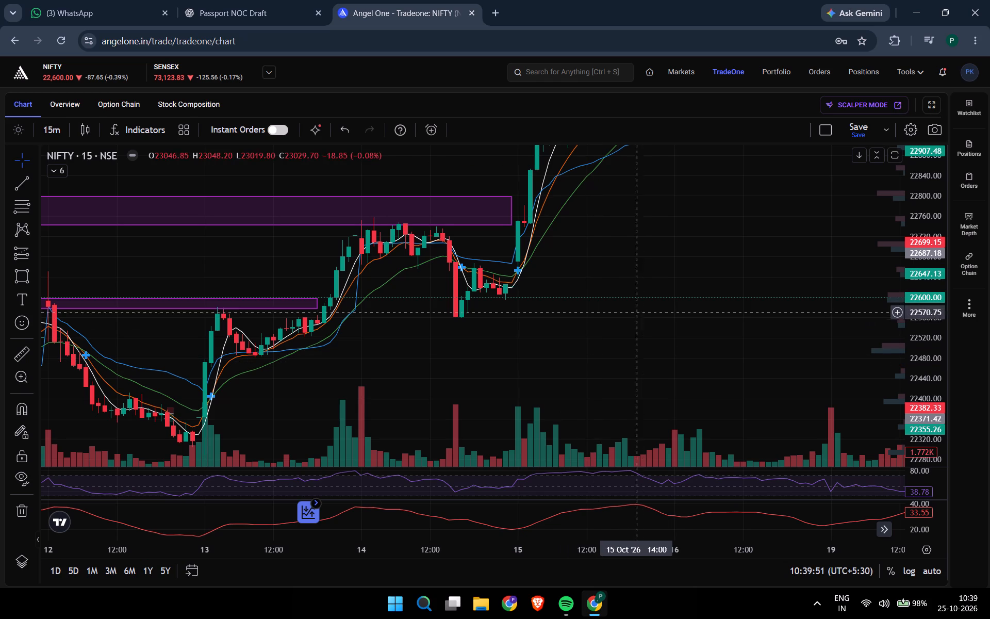
Show the hidden Pivots Traditional indicator on the 15-minute chart.
click(56, 174)
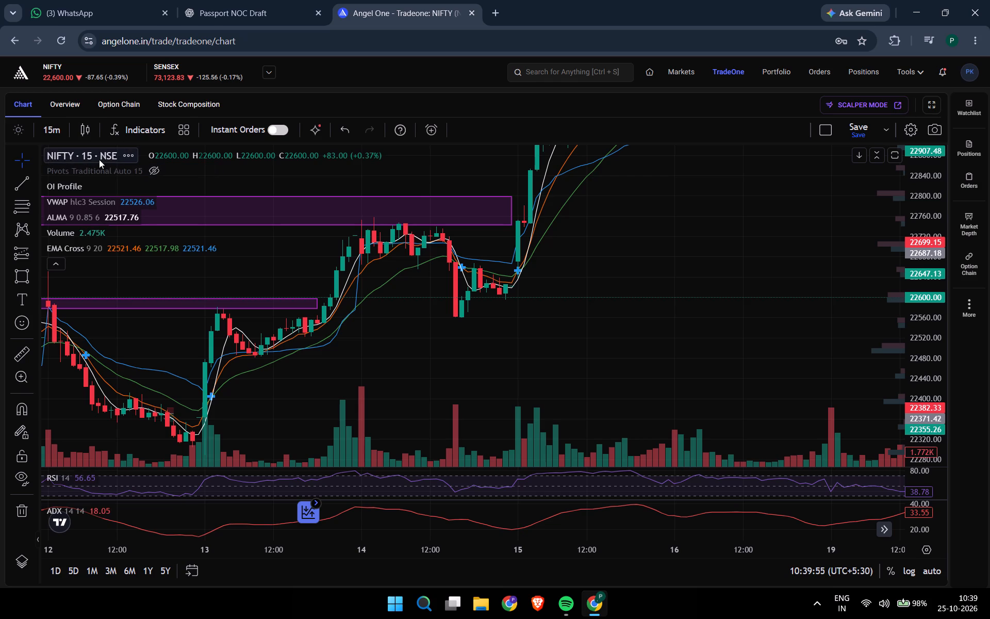
click(149, 167)
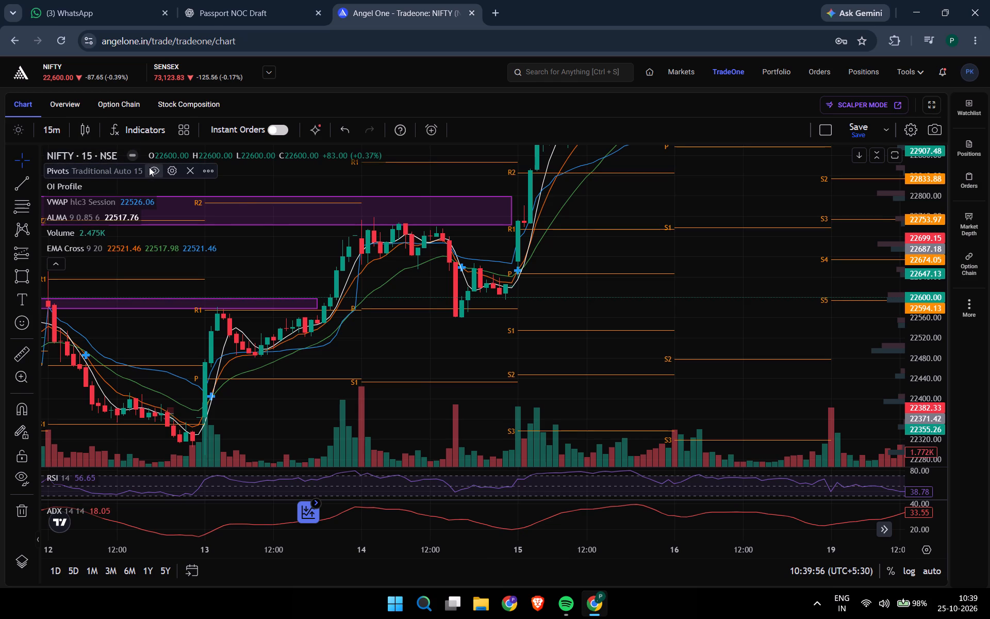
click(576, 288)
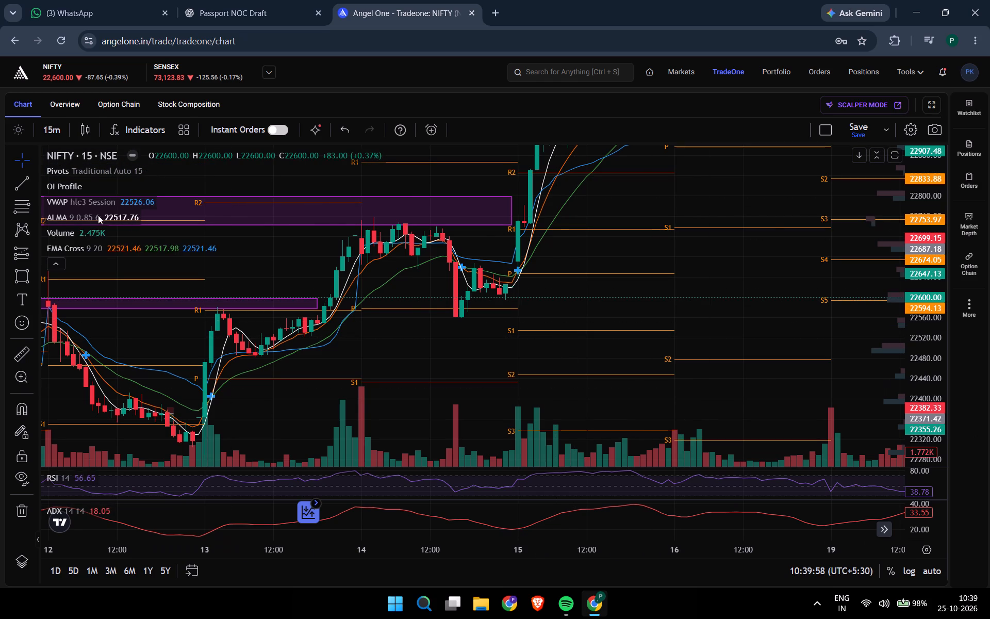
Remove all drawings from the NIFTY chart, keeping the indicators.
scroll(629, 322, down, 2)
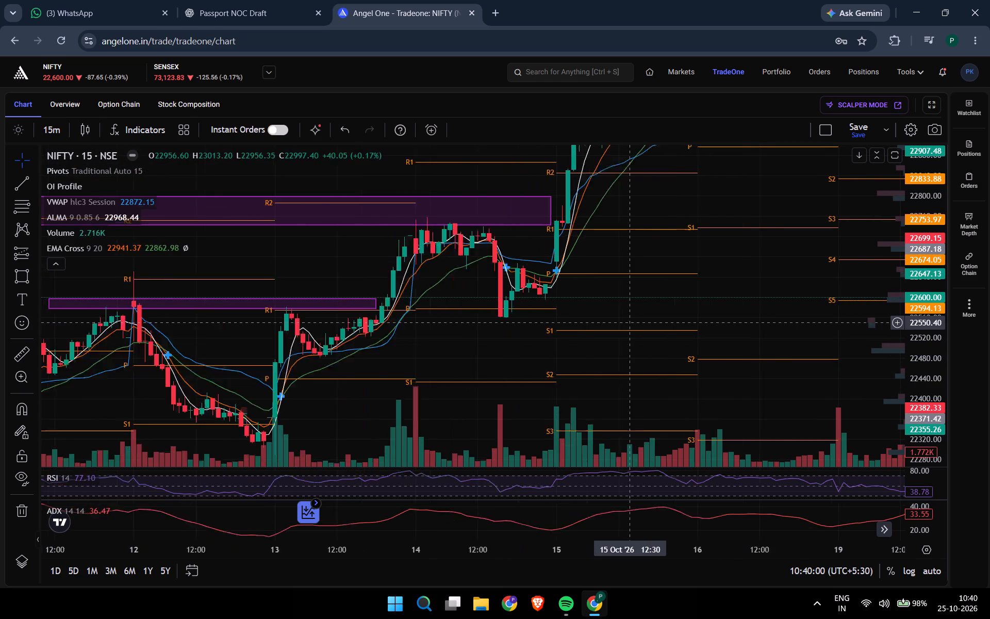
scroll(629, 323, down, 3)
scroll(936, 274, down, 16)
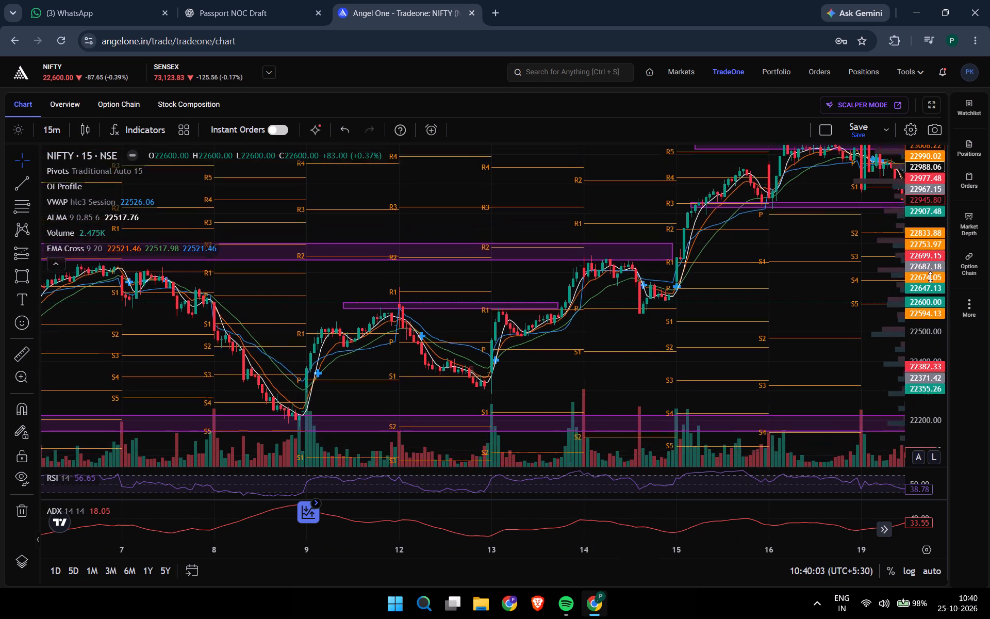
scroll(930, 277, down, 6)
drag(639, 283, 296, 301)
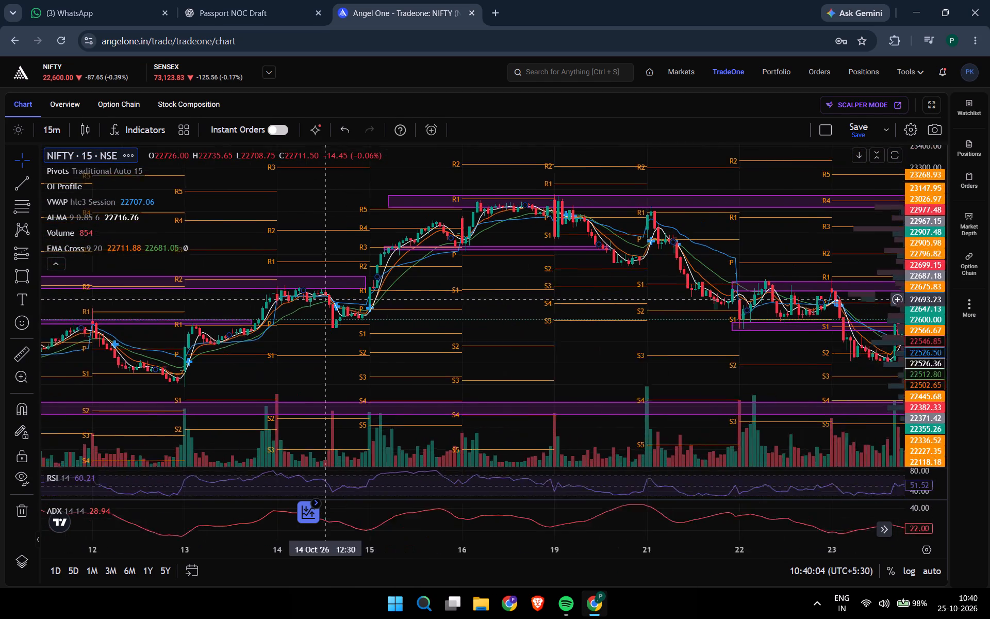
drag(296, 301, 107, 325)
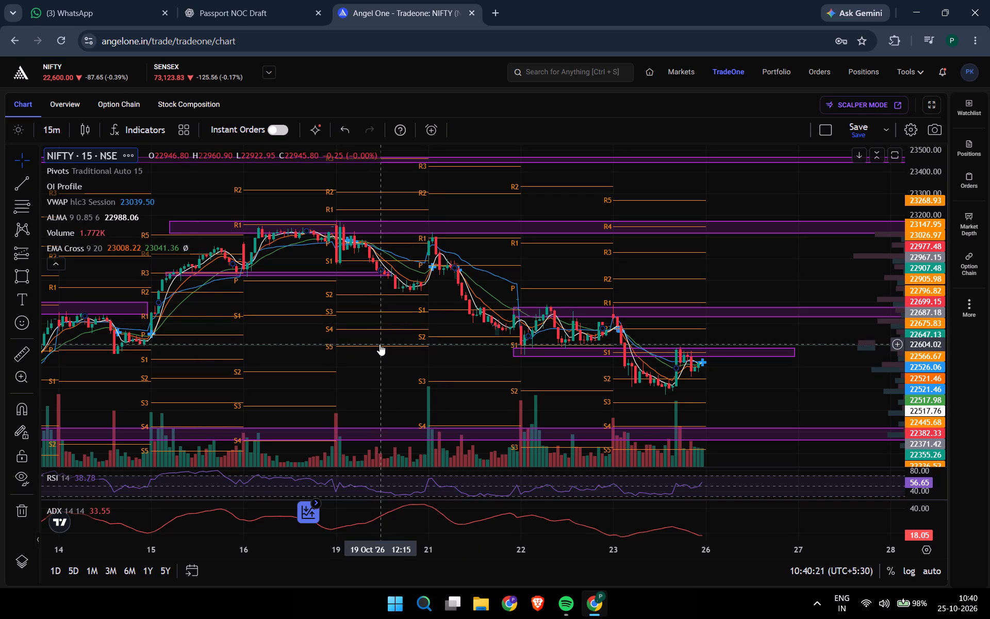
click(22, 510)
click(367, 316)
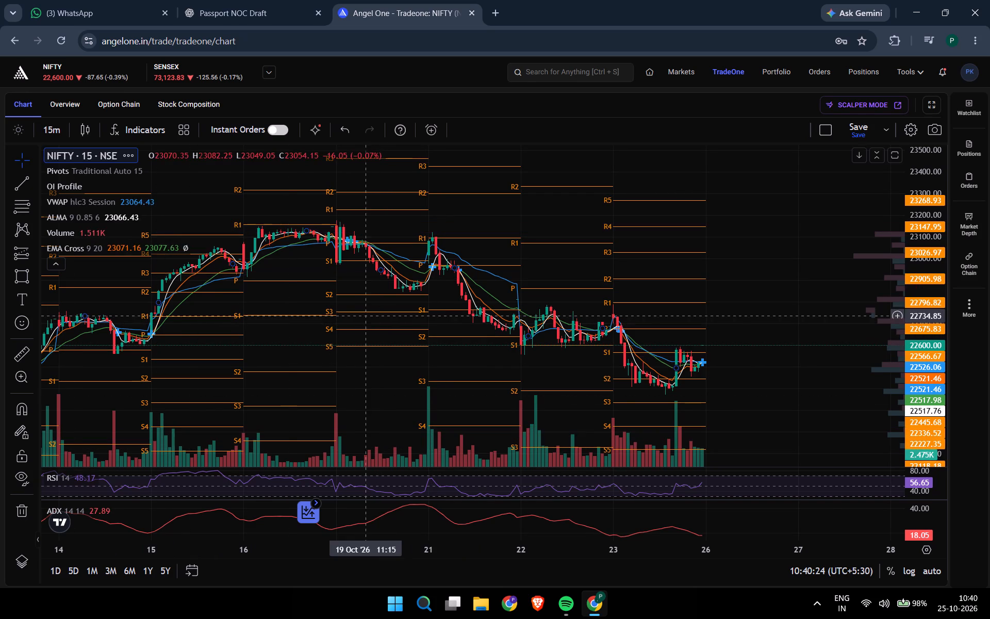
click(847, 311)
Examine the 22 and 23 October candles against the pivot support and resistance levels.
scroll(800, 359, up, 2)
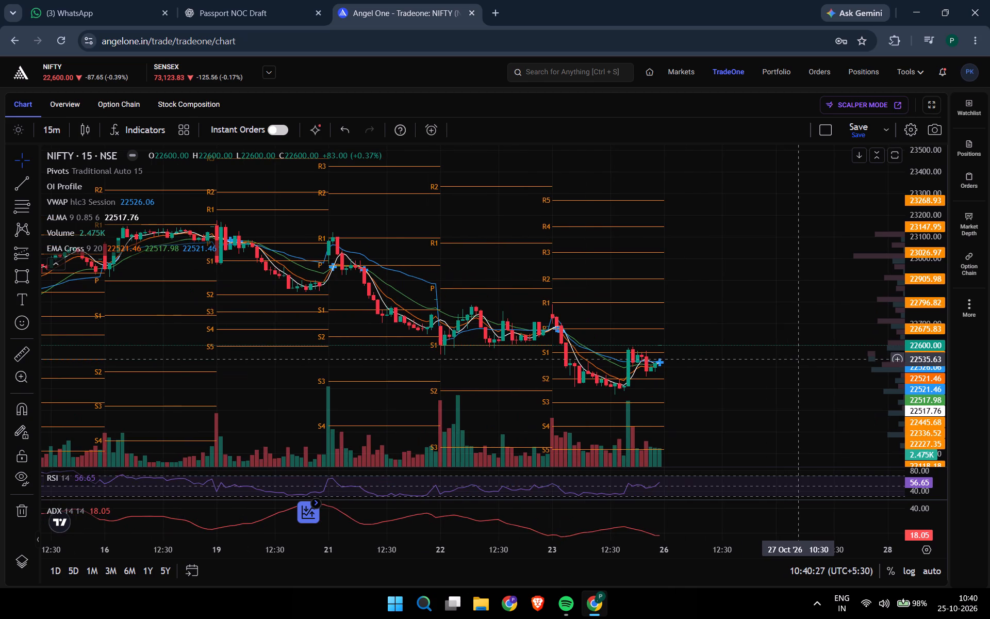
scroll(921, 325, up, 8)
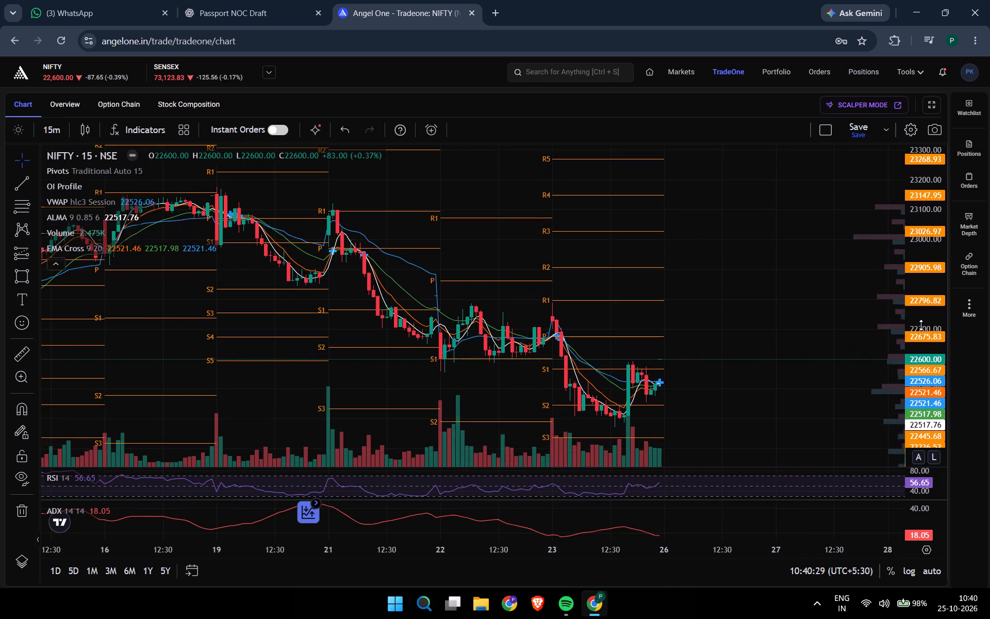
scroll(921, 325, up, 3)
drag(790, 368, 770, 264)
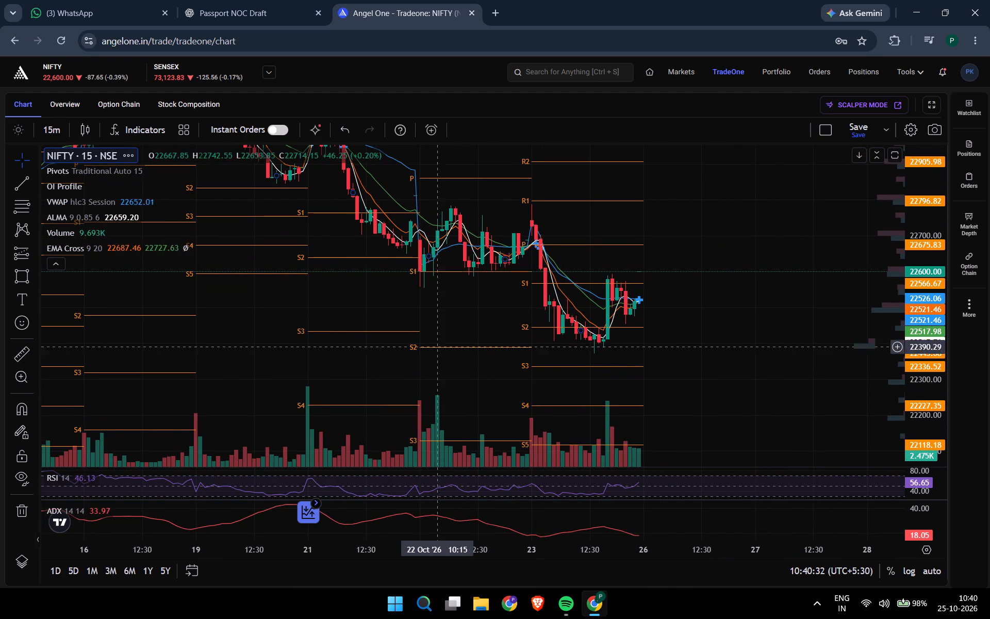
scroll(459, 336, up, 5)
drag(520, 348, 572, 341)
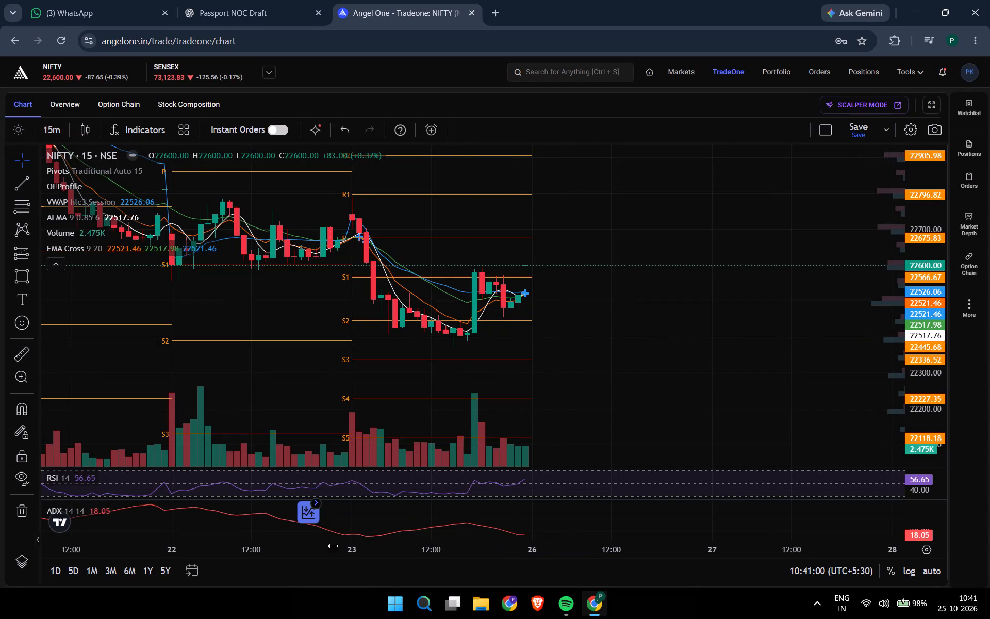
Move the floating chart widget in the ADX pane slightly along, close to the 23 October mark.
click(310, 514)
drag(310, 514, 338, 515)
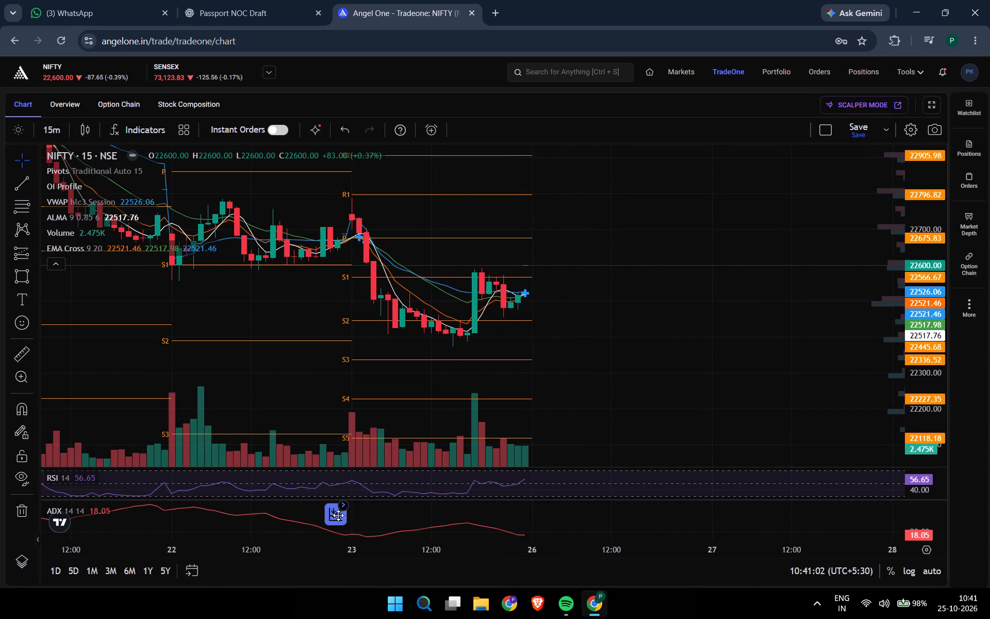
drag(338, 515, 343, 516)
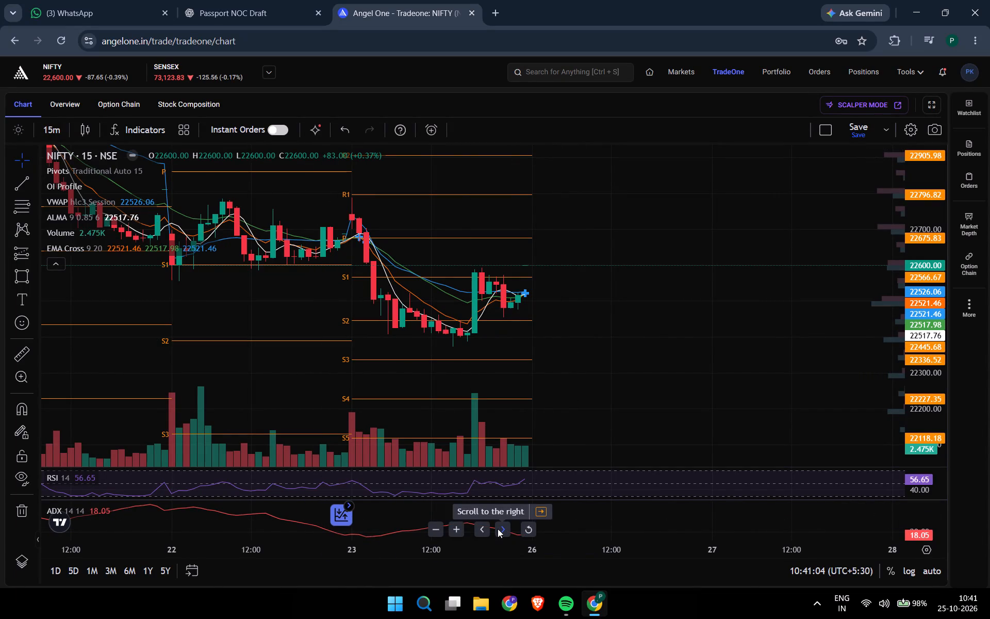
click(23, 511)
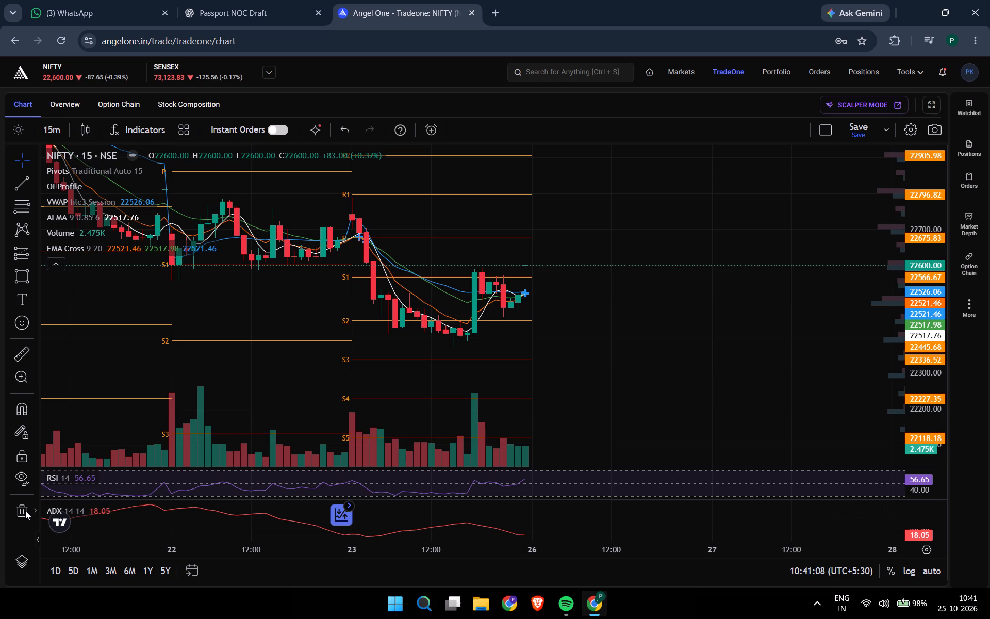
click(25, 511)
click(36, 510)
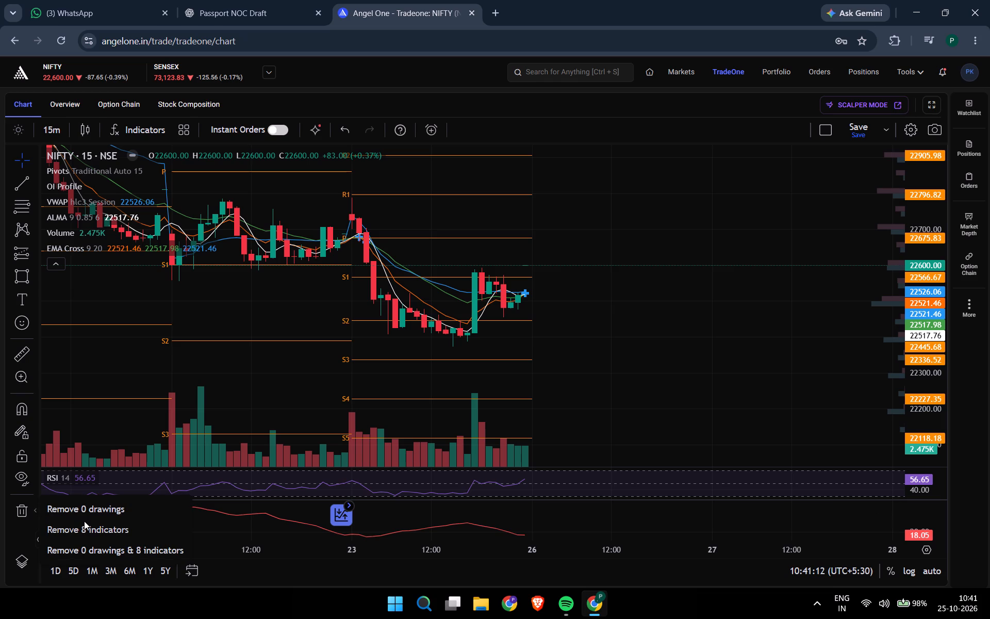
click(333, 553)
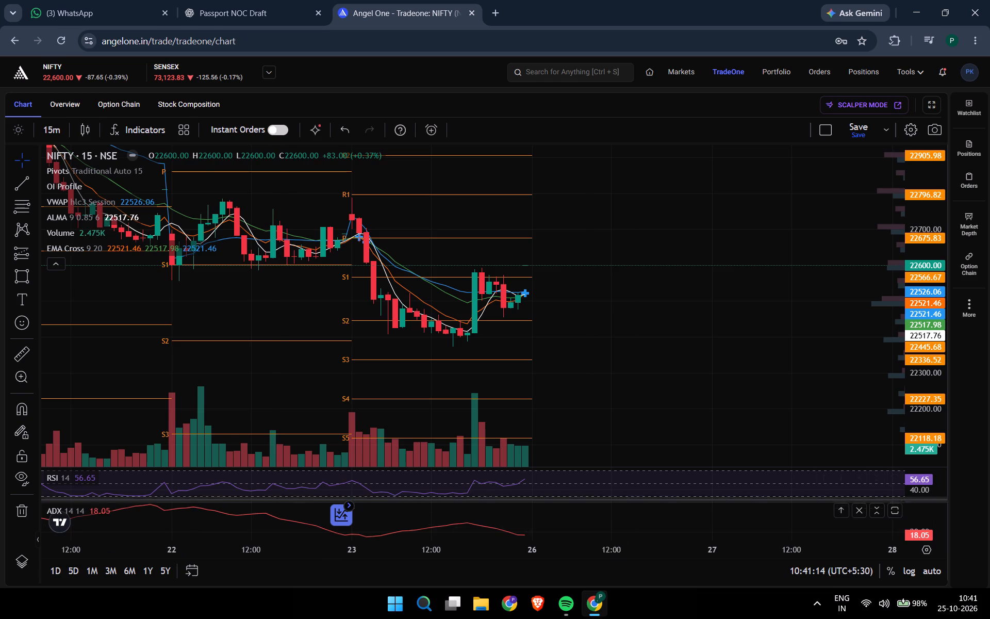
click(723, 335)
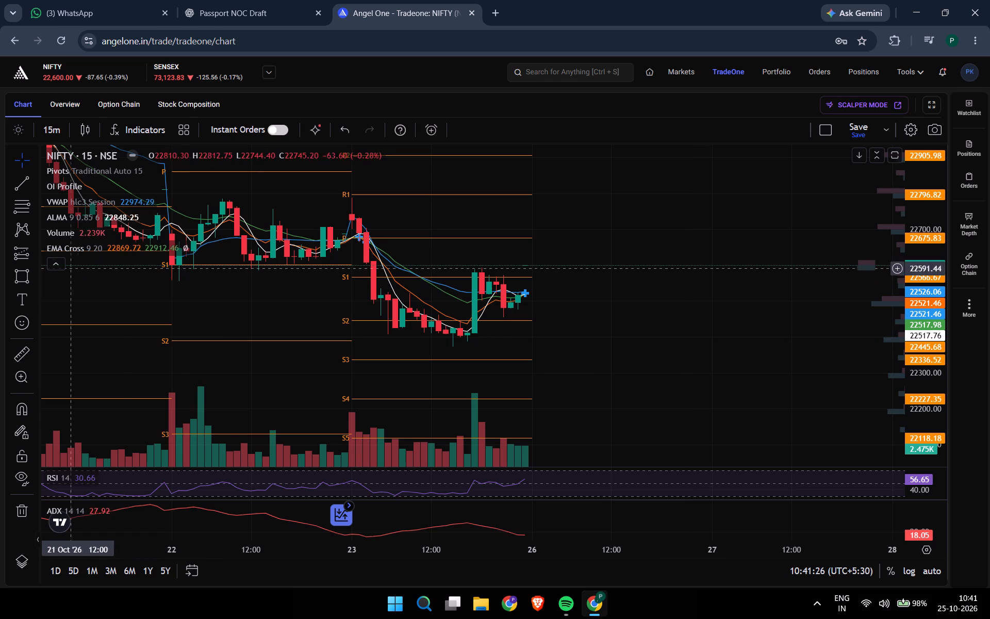
Collapse the indicator legend on the price chart.
click(53, 263)
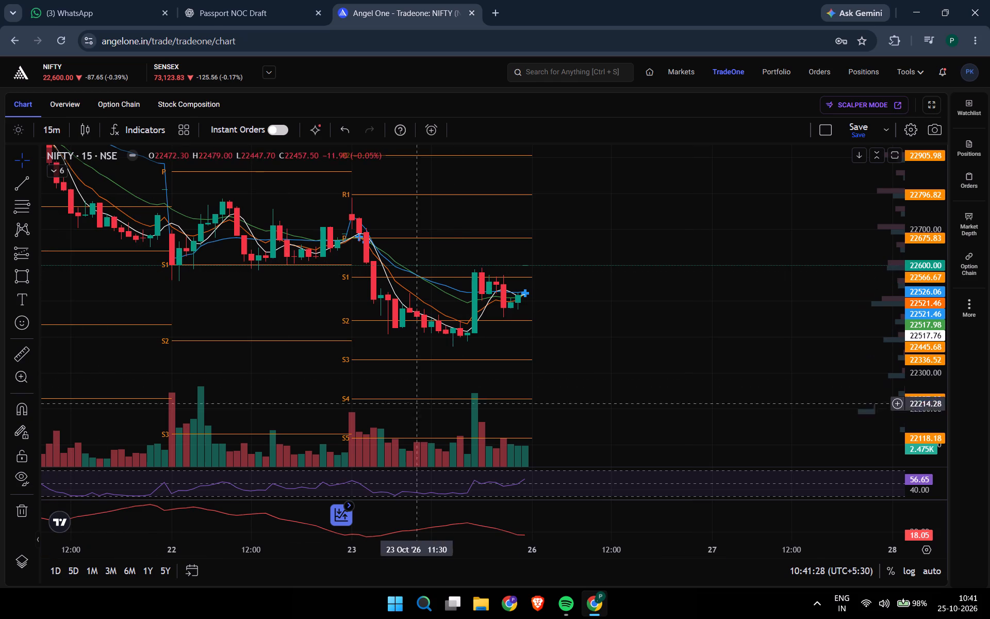
Examine the latest 22 and 23 October 15-minute candles around the pivot levels more closely.
scroll(347, 337, up, 3)
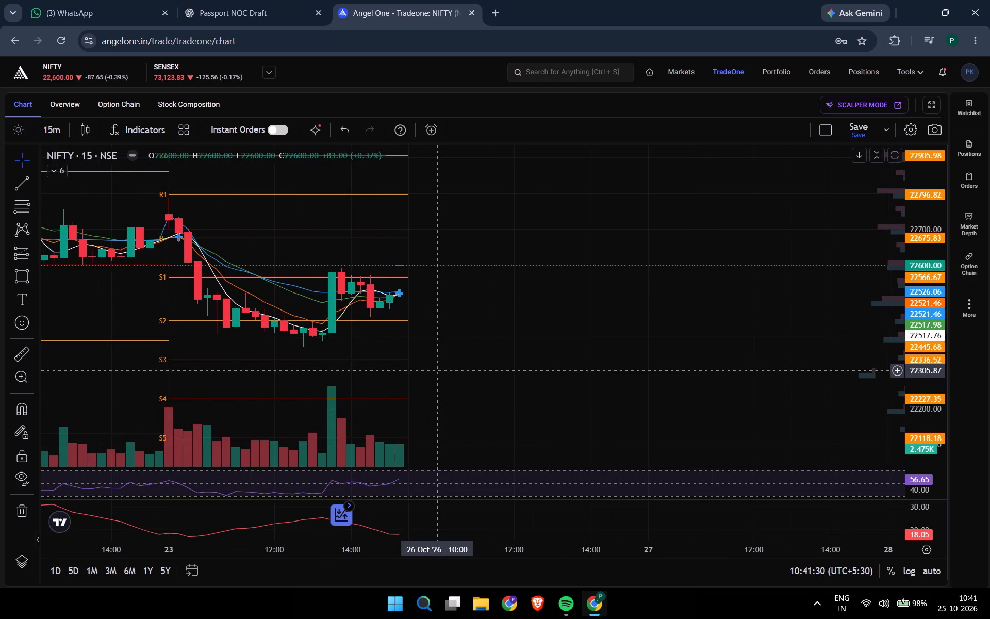
drag(436, 369, 579, 384)
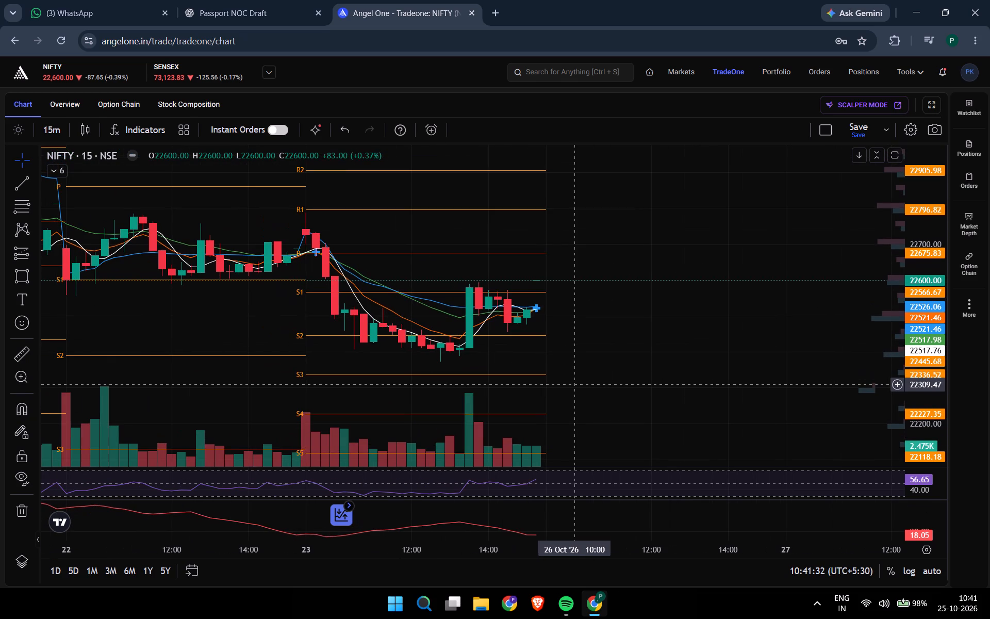
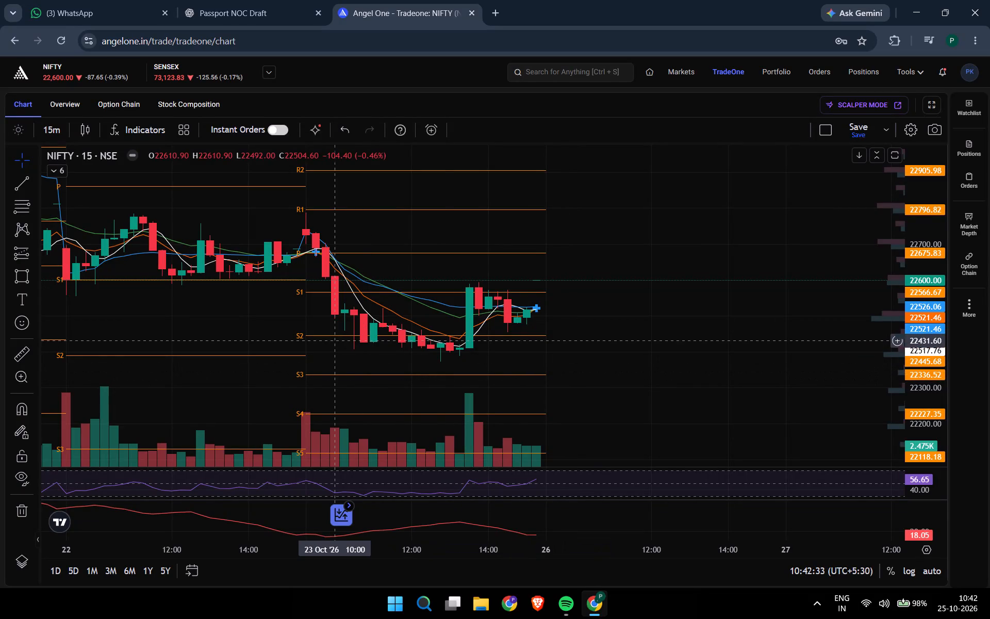
Switch the NIFTY chart to the 5-minute timeframe.
click(50, 129)
click(69, 322)
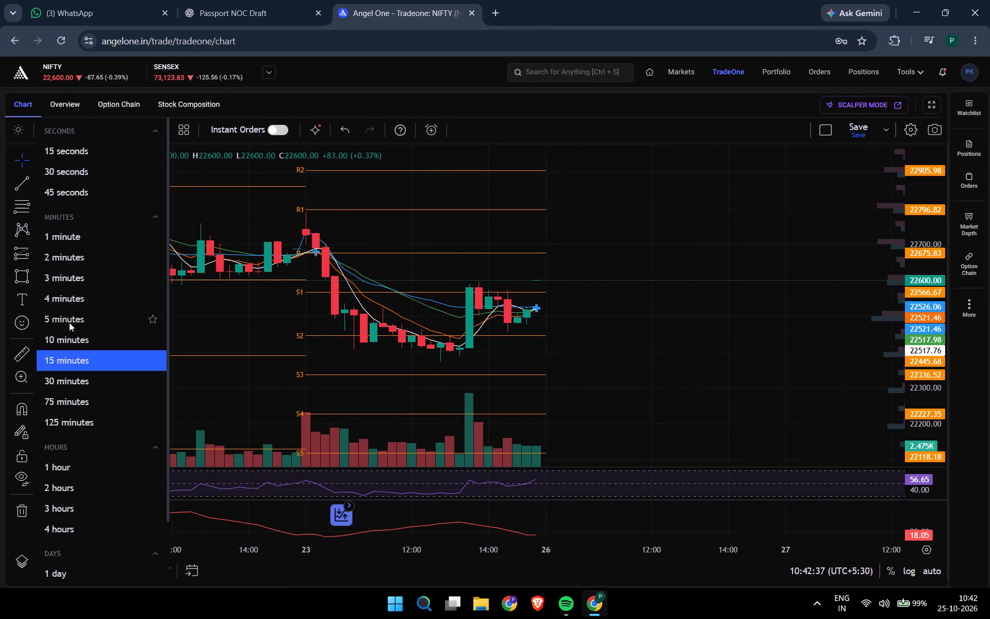
Measure the 23 October morning fall from about 22,665 just below pivot P to about 22,462 just above S2 at 10:15.
scroll(922, 349, up, 5)
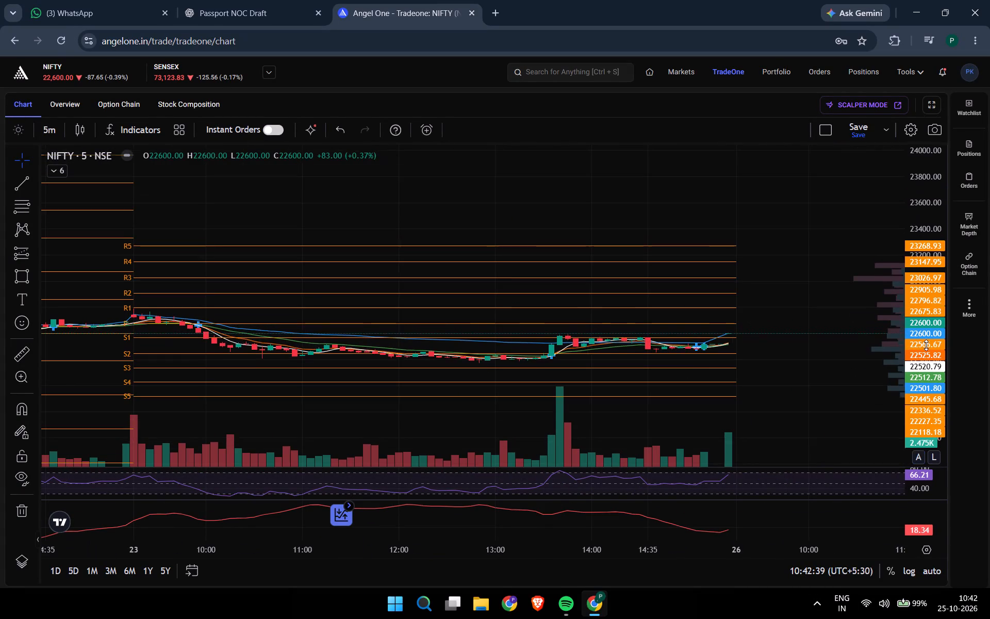
scroll(926, 345, up, 11)
drag(614, 348, 667, 252)
scroll(930, 331, up, 9)
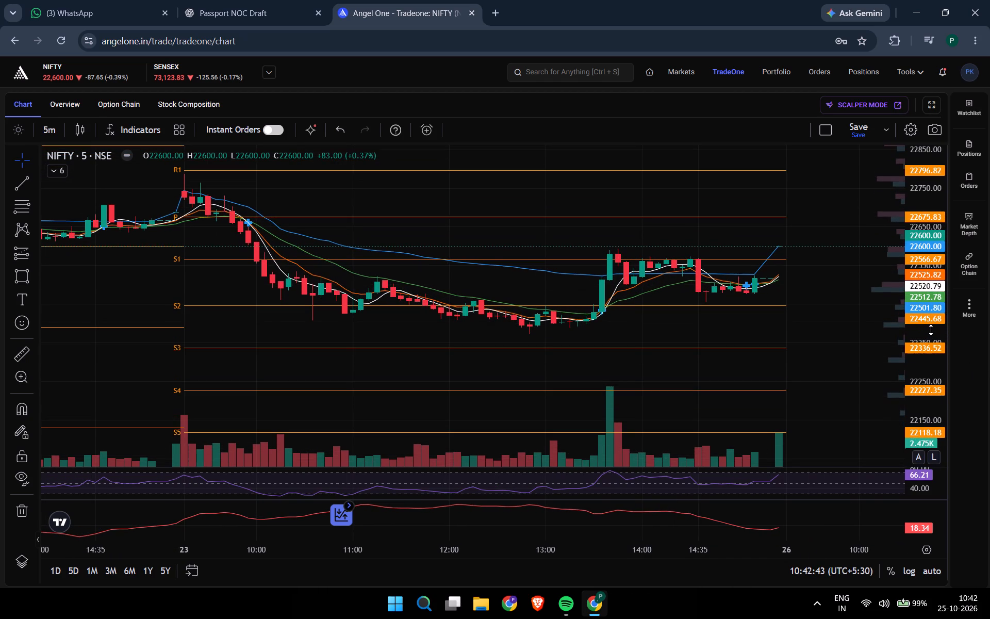
scroll(931, 330, up, 2)
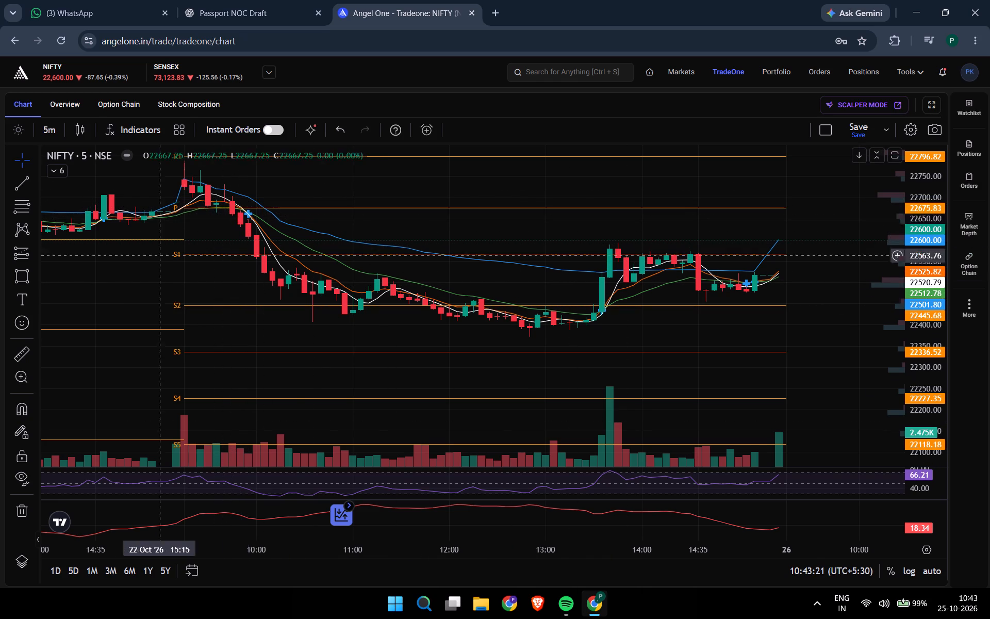
click(23, 349)
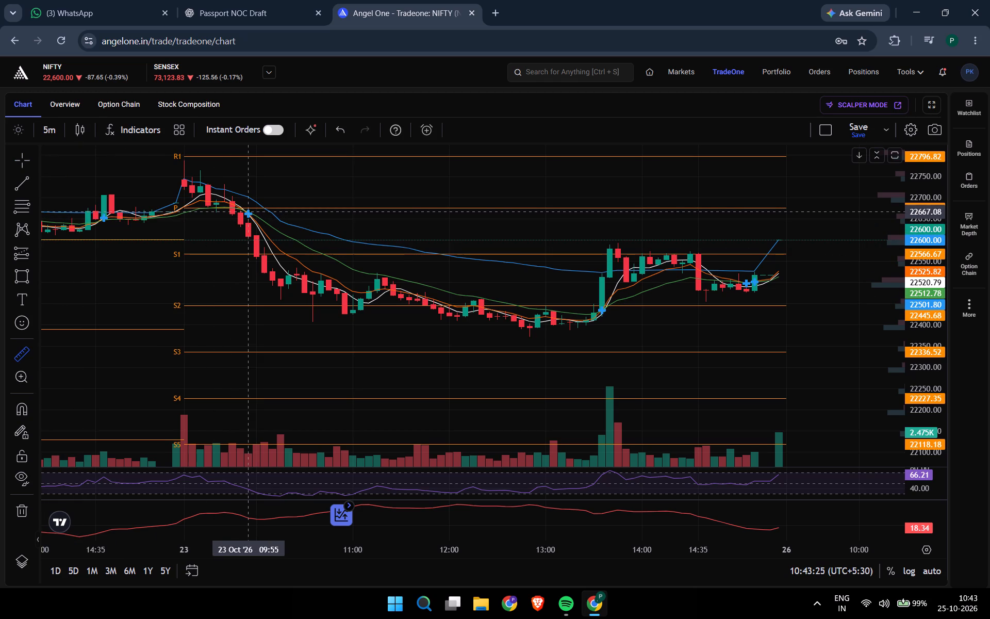
click(241, 212)
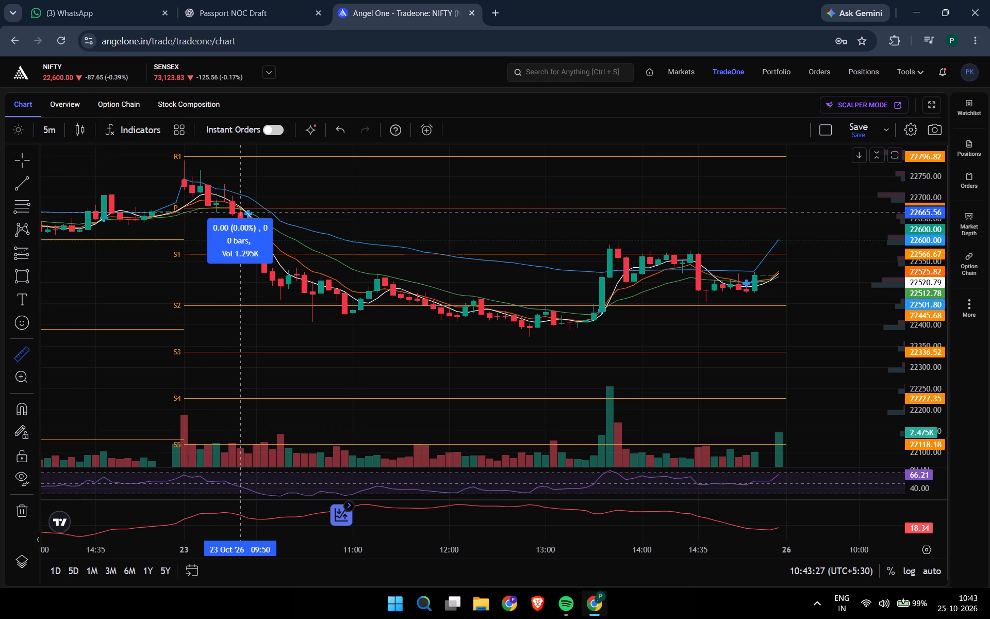
click(283, 298)
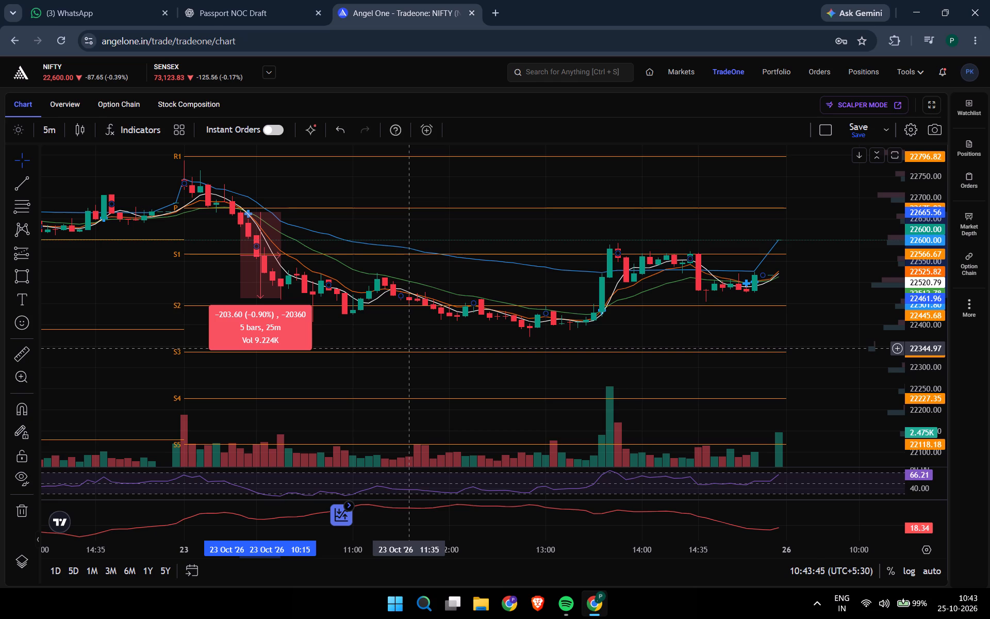
Clear the price-range measurement of the 23 October morning fall from the NIFTY chart.
click(625, 329)
click(723, 352)
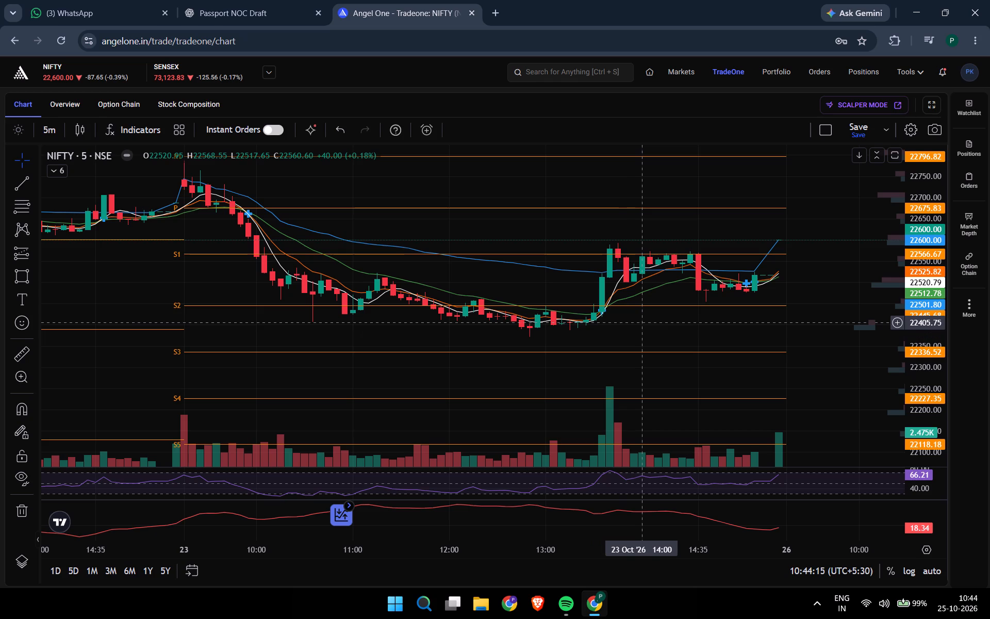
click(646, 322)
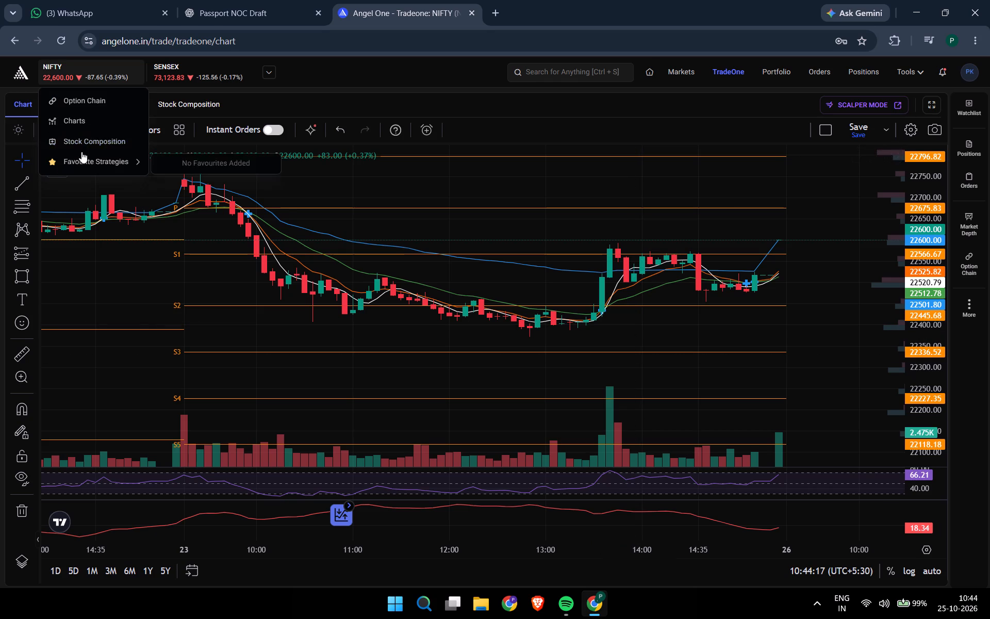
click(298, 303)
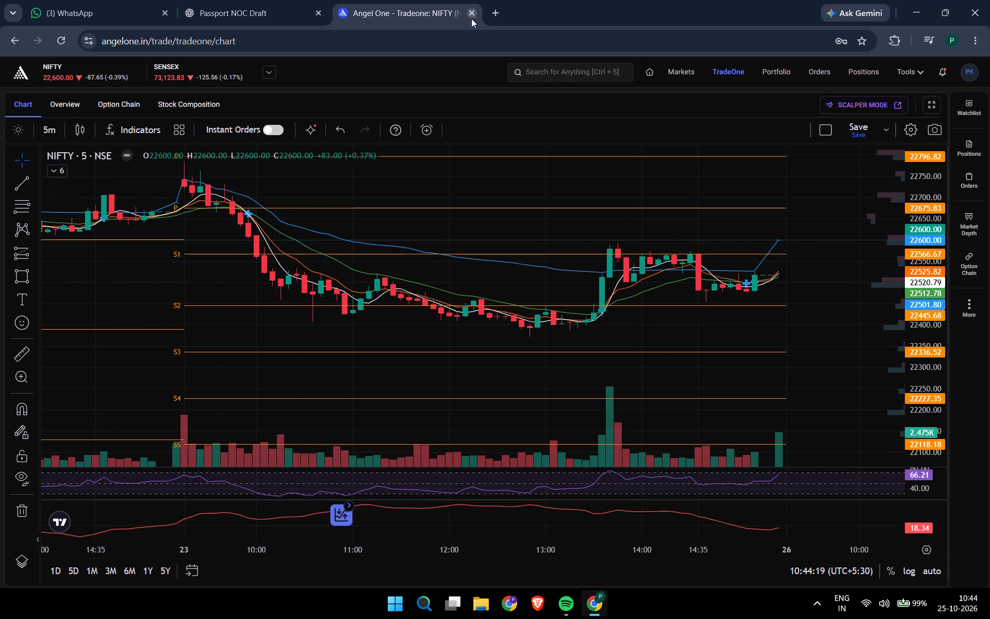
Switch to the open Passport NOC Draft conversation in ChatGPT.
click(197, 4)
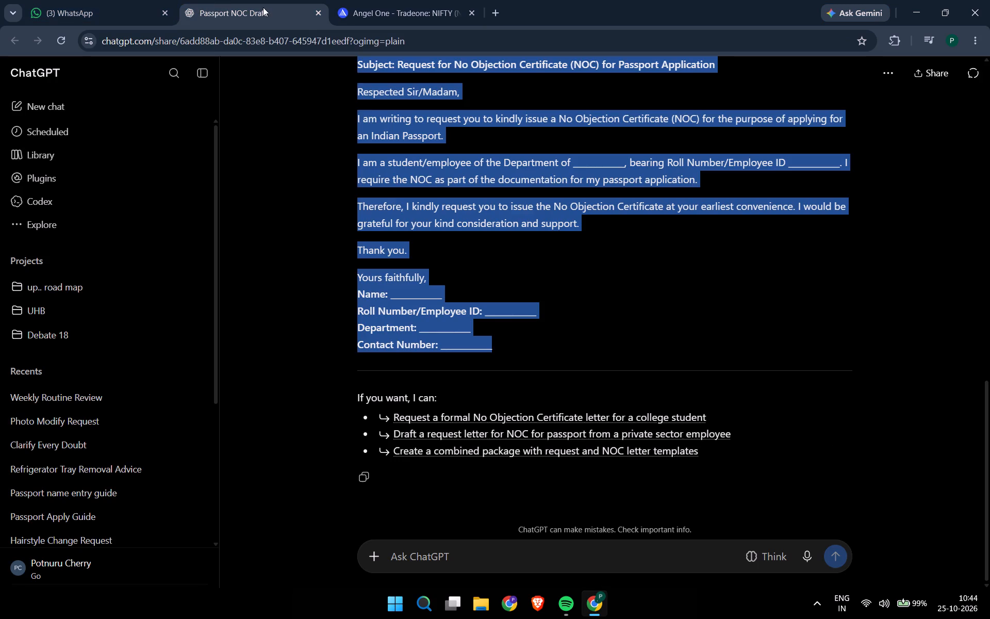
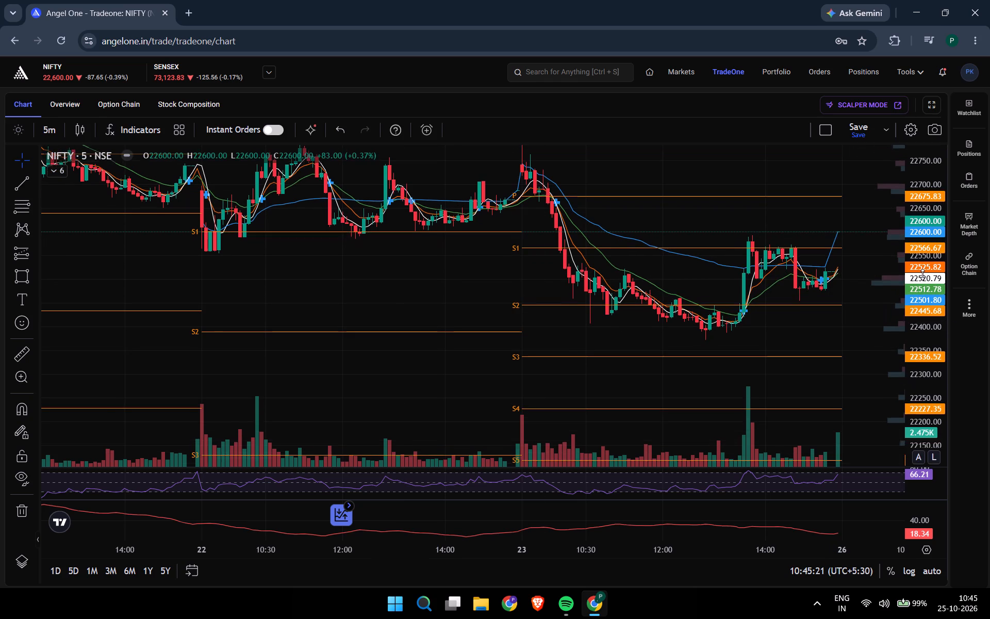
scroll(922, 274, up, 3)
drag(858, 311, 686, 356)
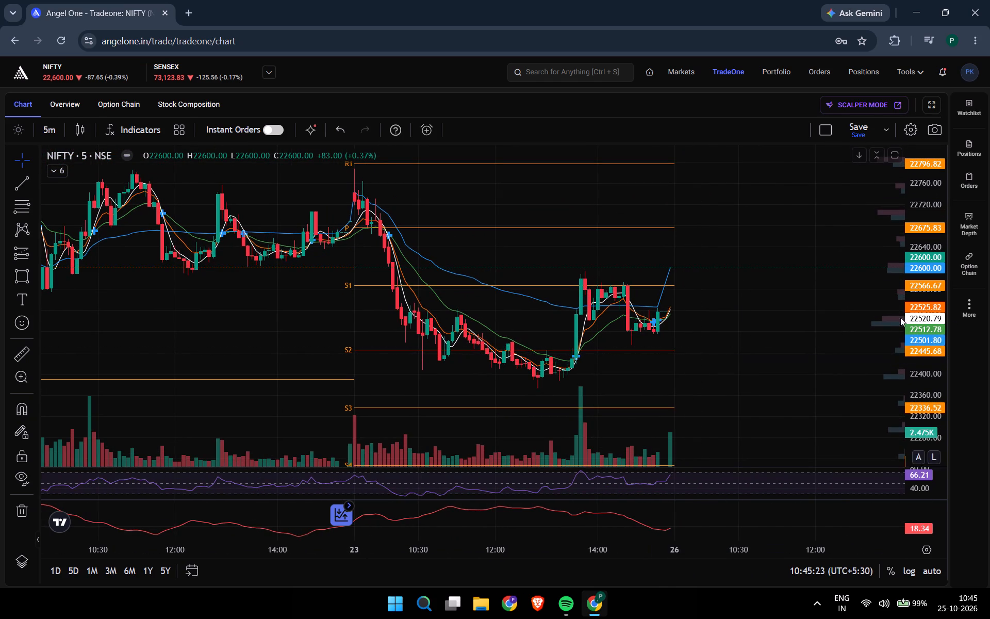
Close the browser window containing the NIFTY chart.
click(963, 14)
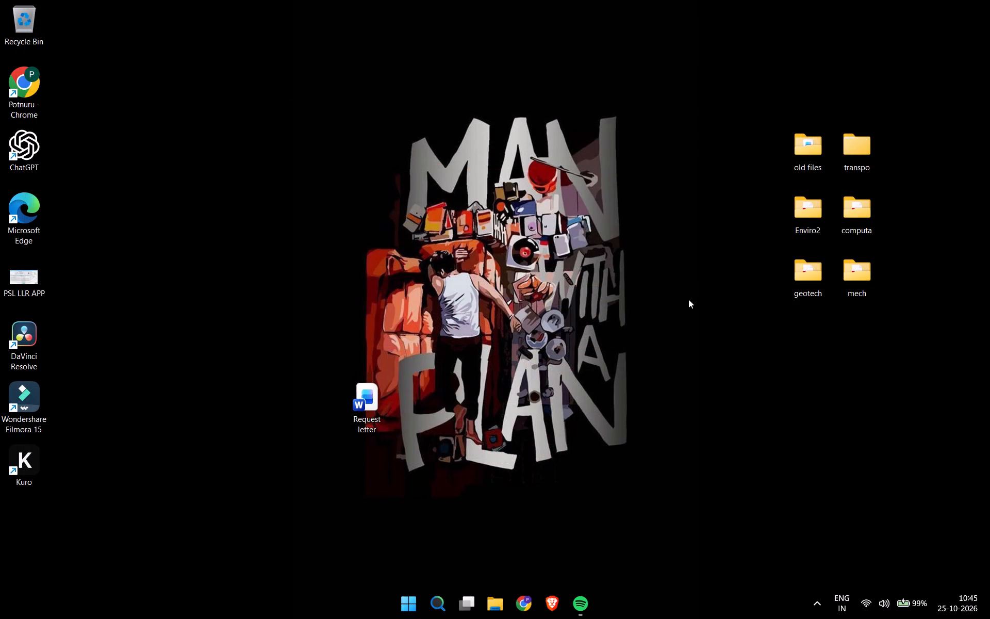
Refresh the Windows desktop twice.
click(688, 300)
right_click(639, 121)
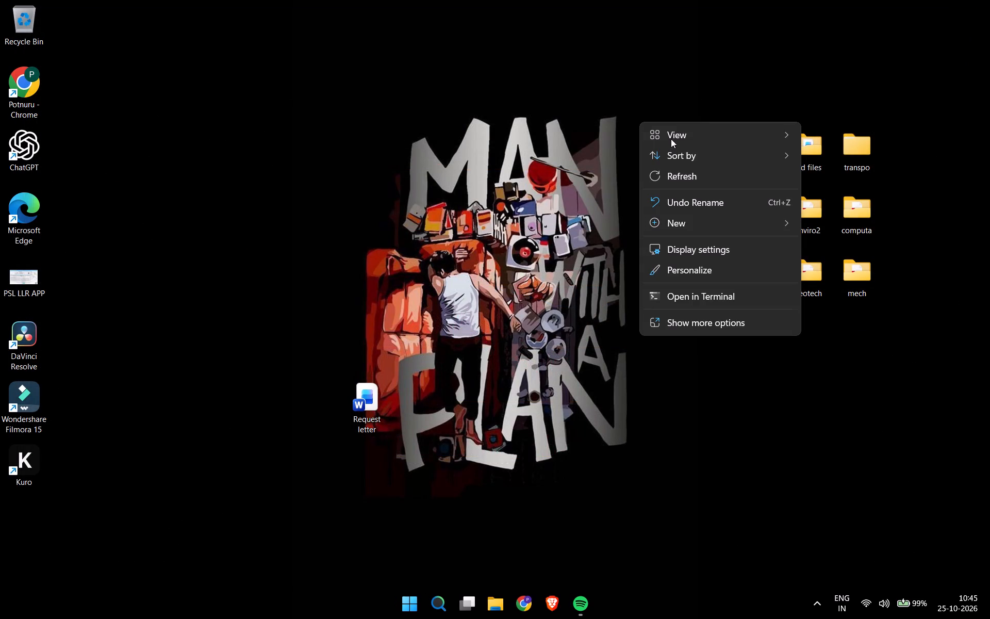
click(695, 188)
click(693, 174)
right_click(682, 185)
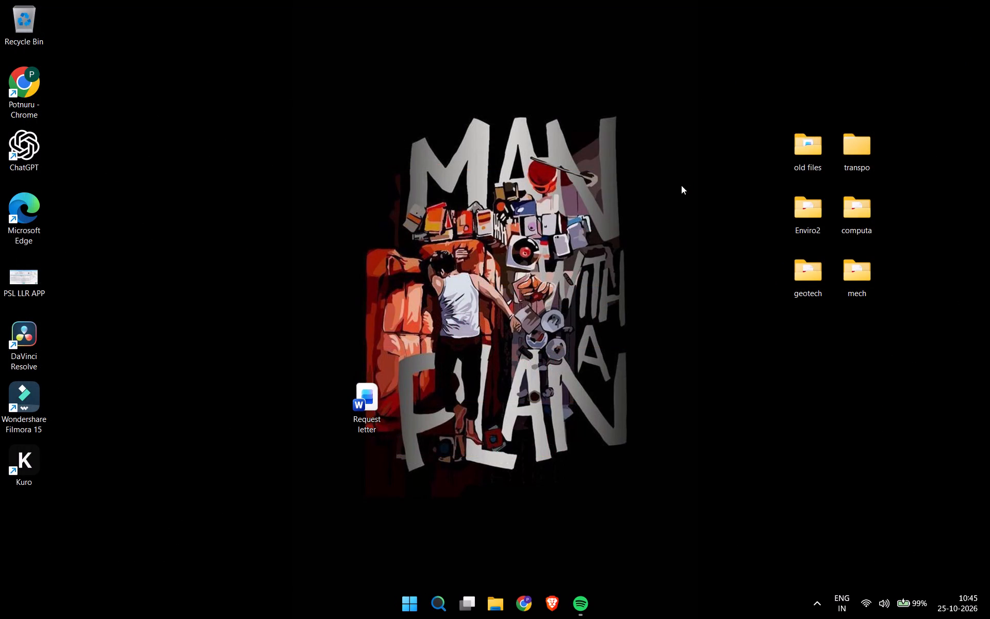
click(722, 232)
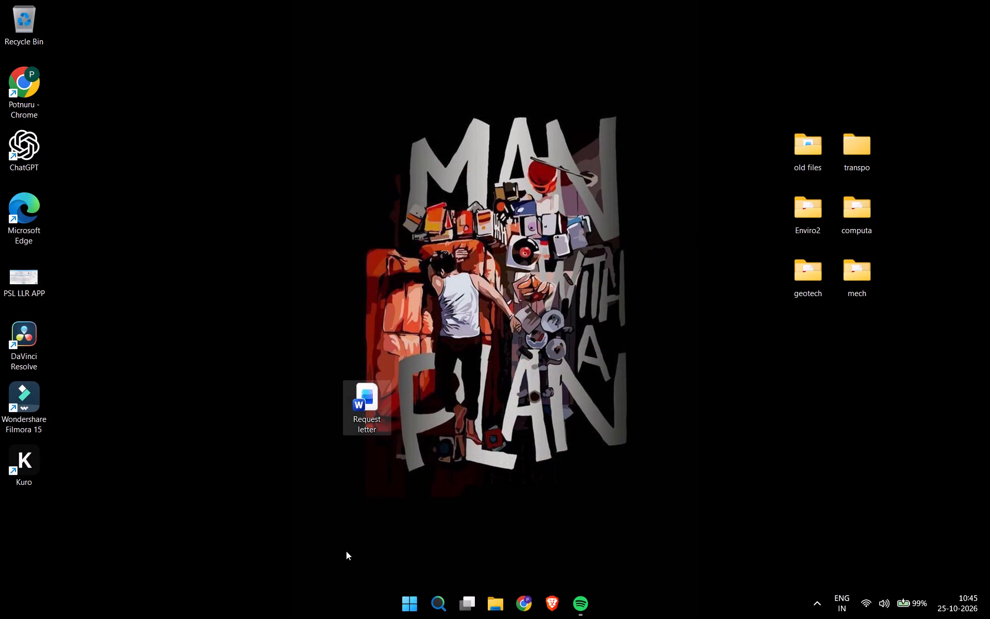
Shut down the computer.
click(409, 607)
click(582, 558)
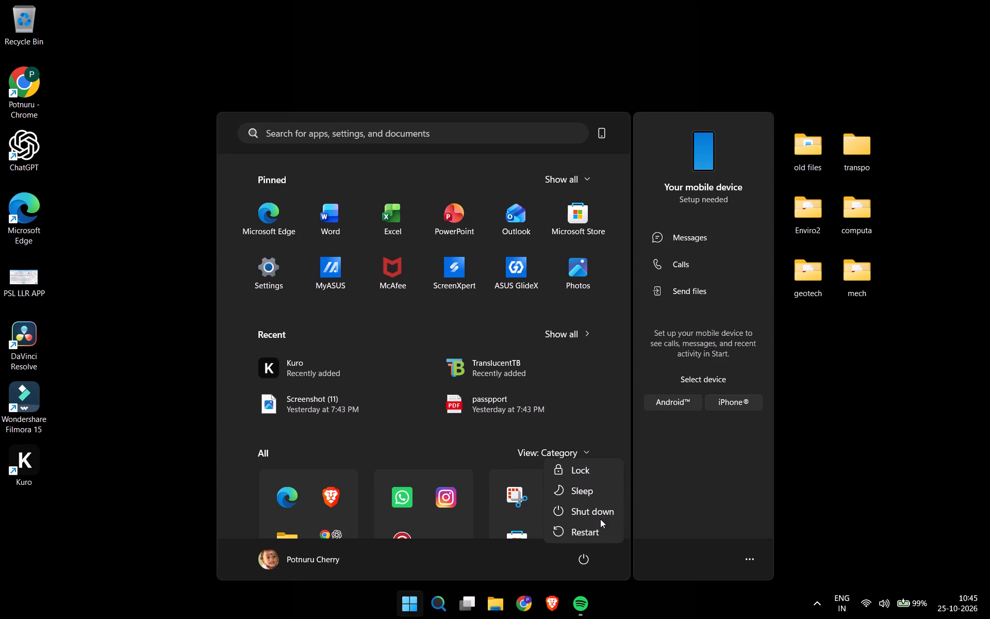
click(603, 509)
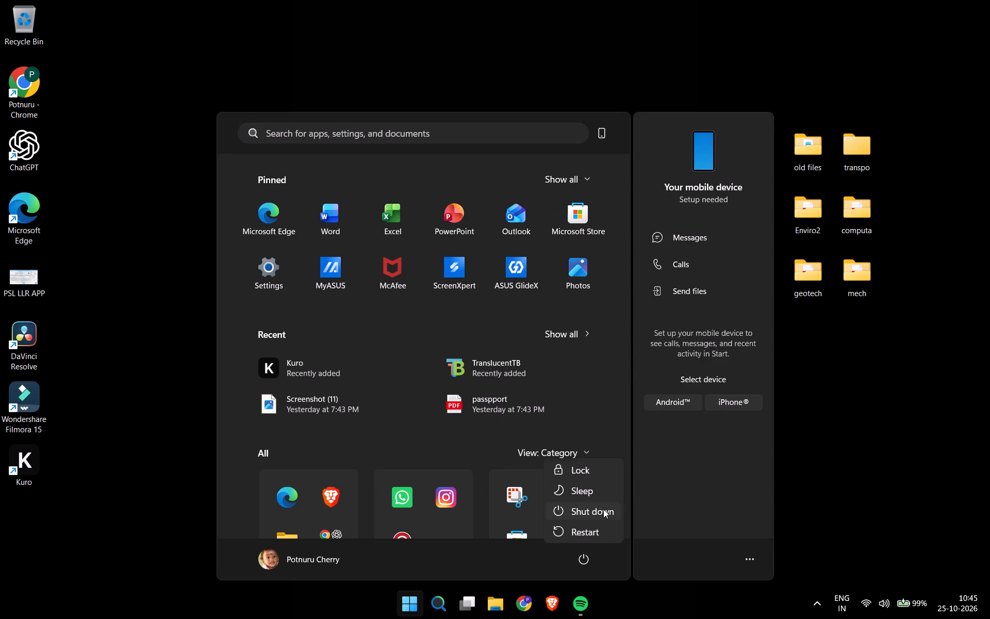